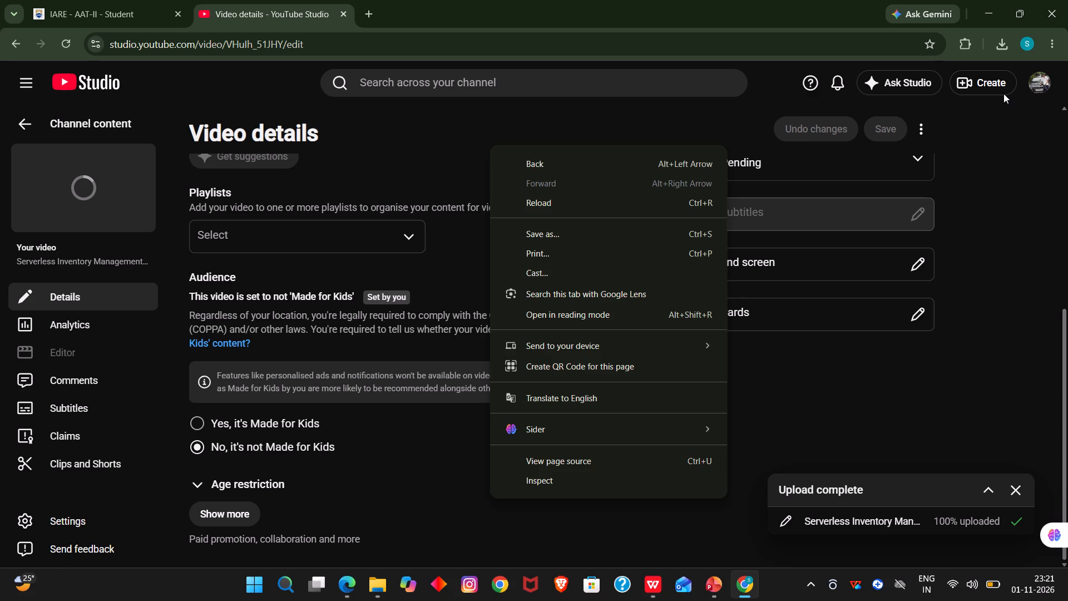
In the college portal, get the AITE02 Database Management Systems question and enter the copied YouTube link as its video link.
scroll(1003, 93, up, 1)
scroll(1003, 93, down, 1)
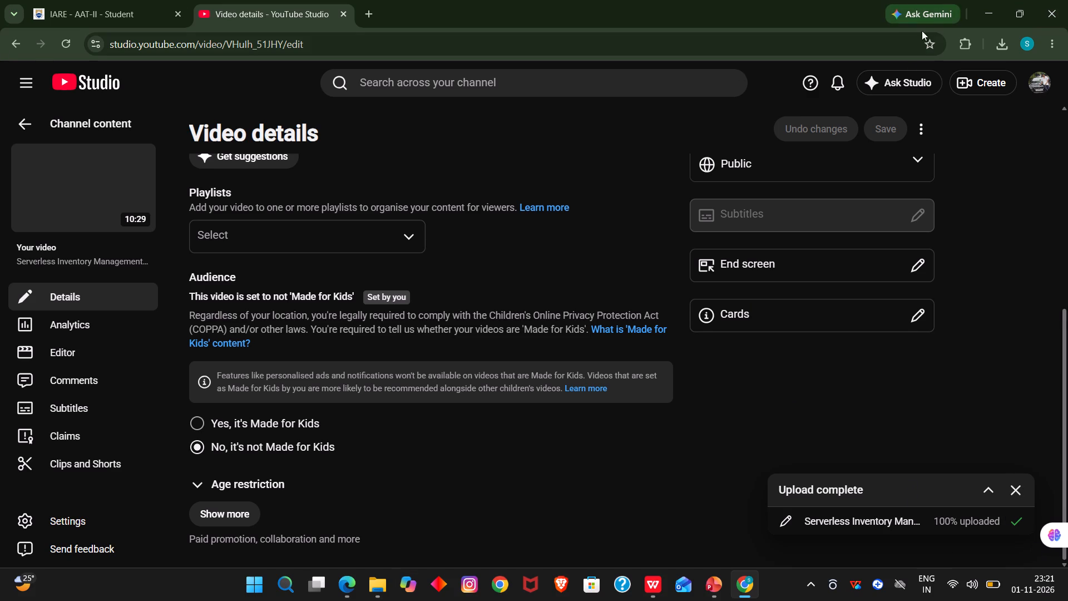
click(55, 23)
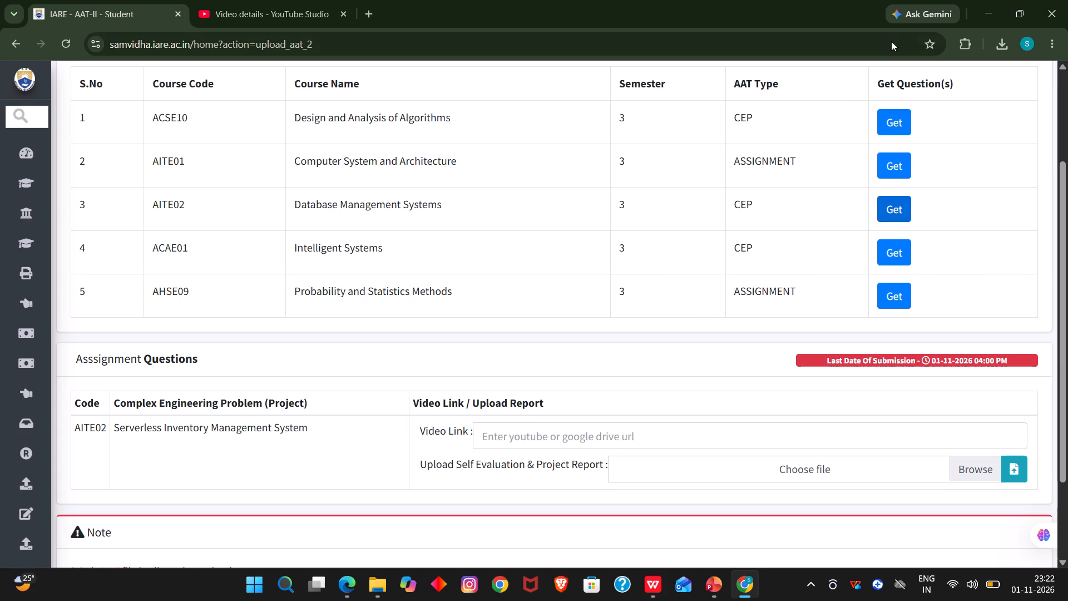
click(906, 198)
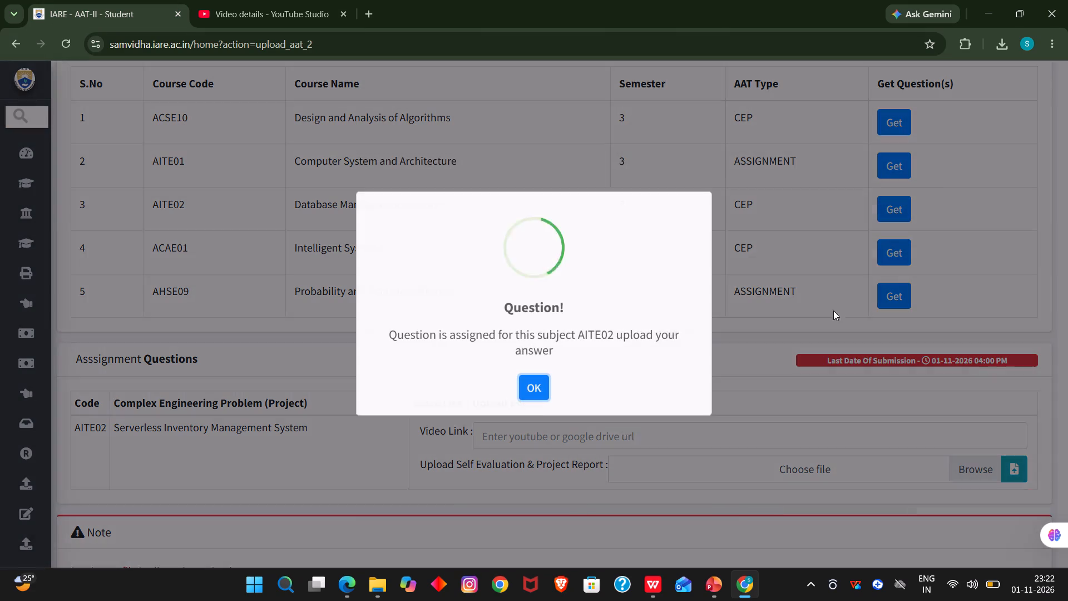
click(536, 391)
click(583, 432)
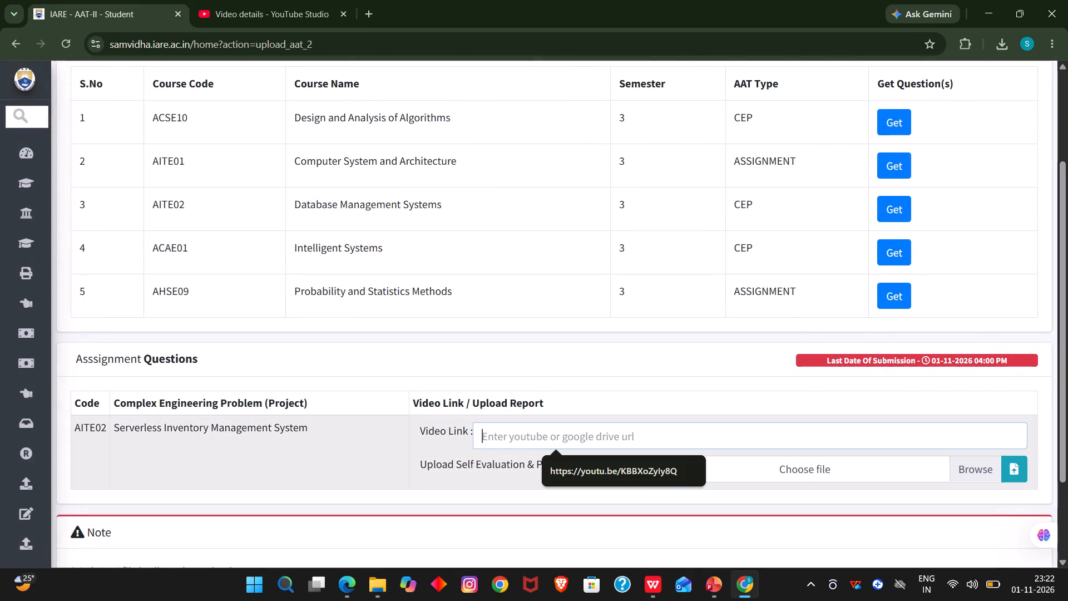
key(ctrl+v)
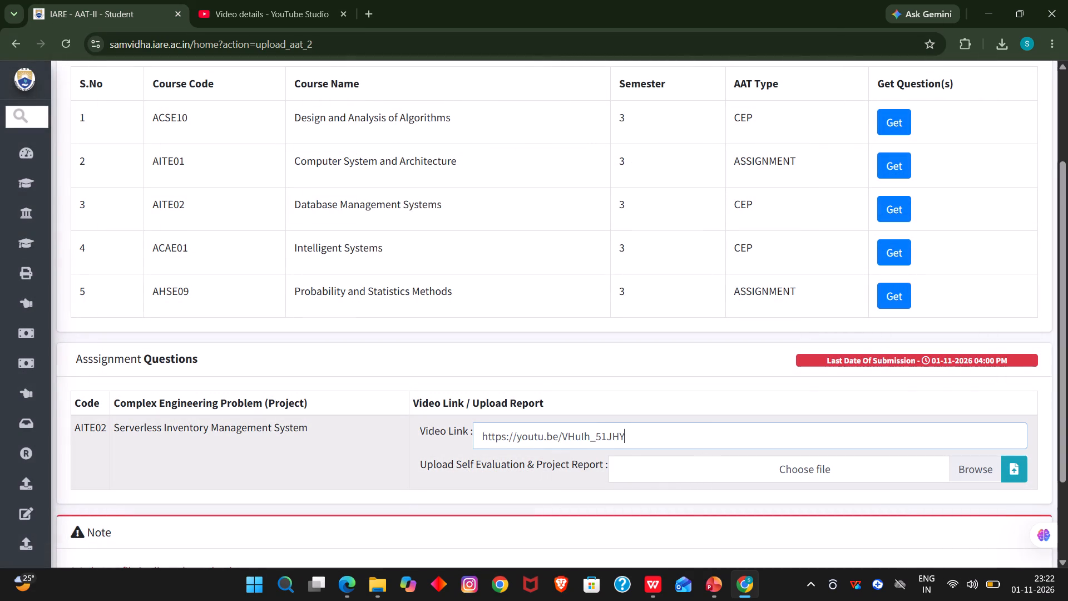
Attach Serverless_Inventory_Management_System__Report.pdf as the self-evaluation and project report and submit the AITE02 answer.
click(662, 472)
click(657, 462)
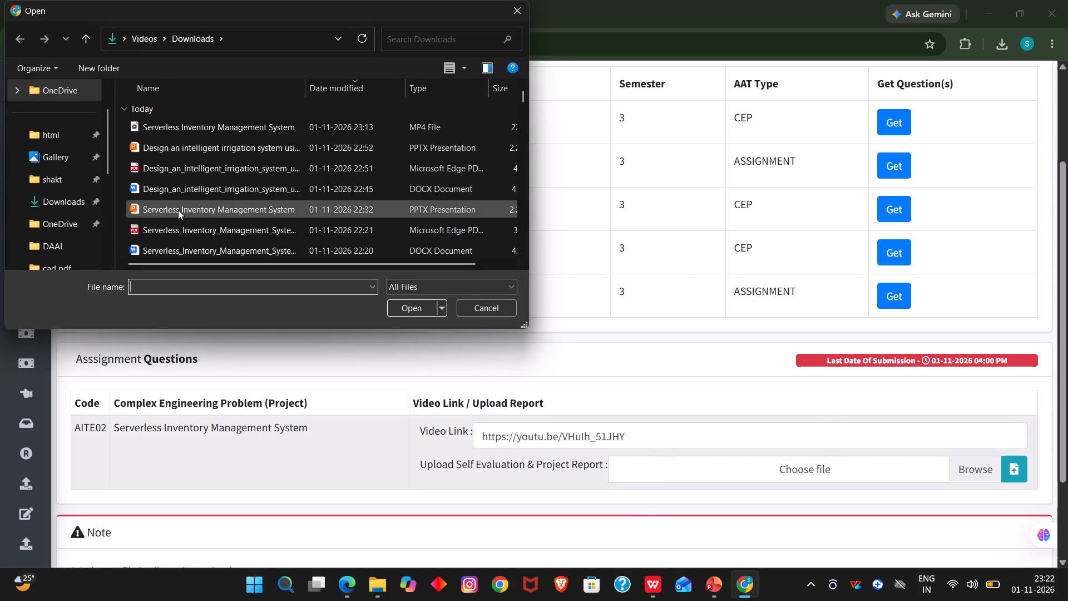
click(176, 225)
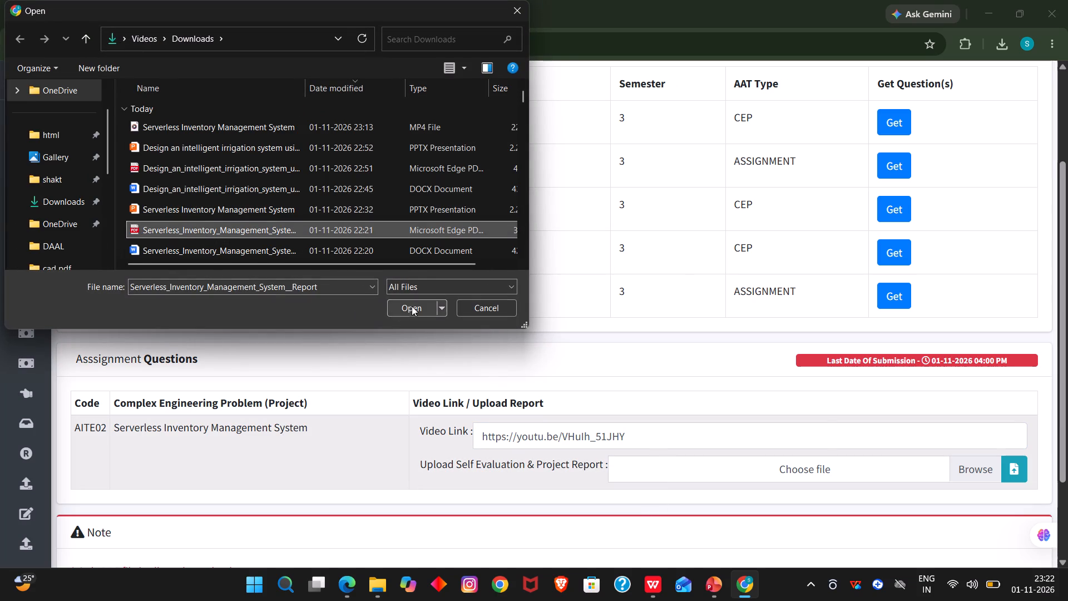
click(412, 306)
click(1014, 465)
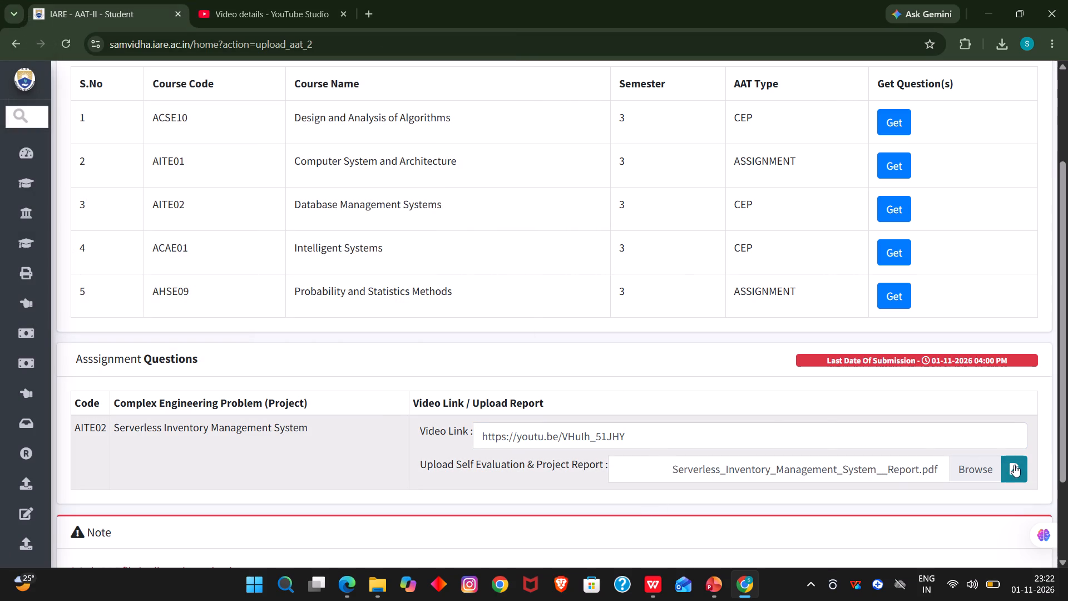
click(531, 388)
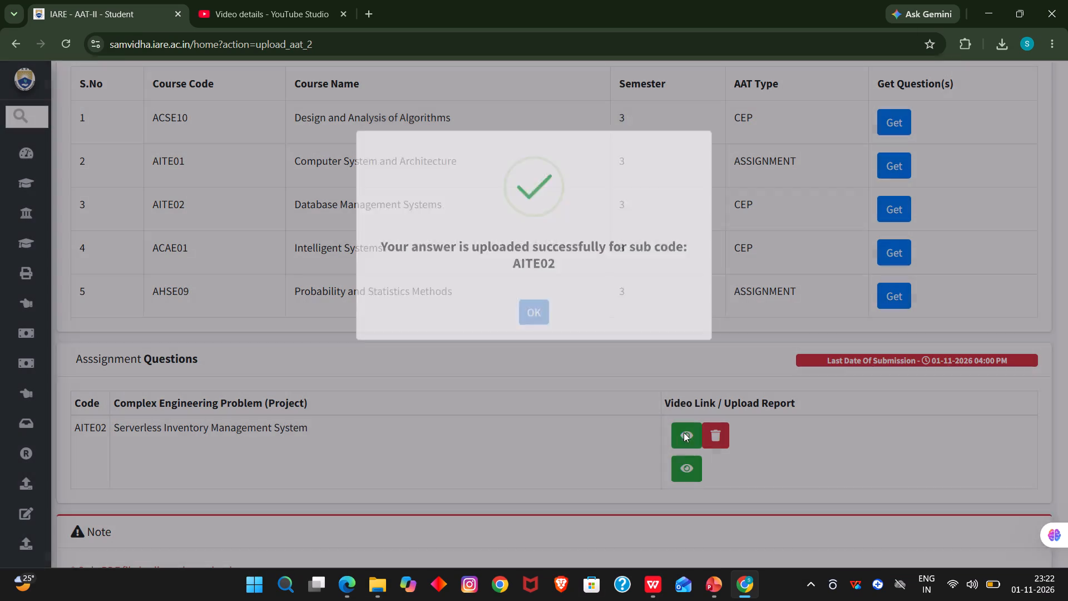
Open the submitted AITE02 video link to check the video, and close the browser.
click(688, 433)
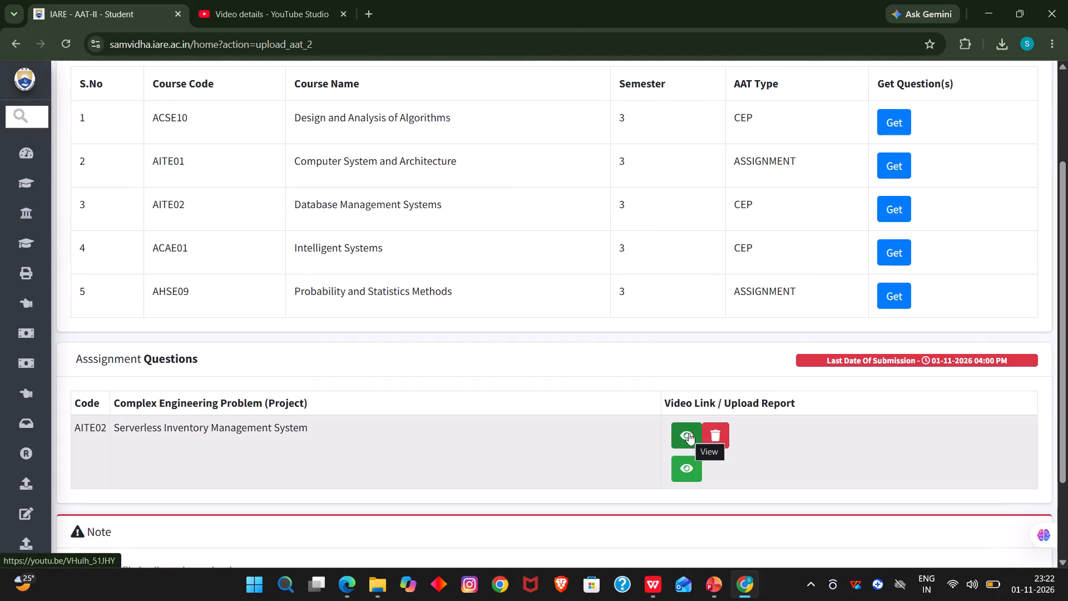
click(690, 430)
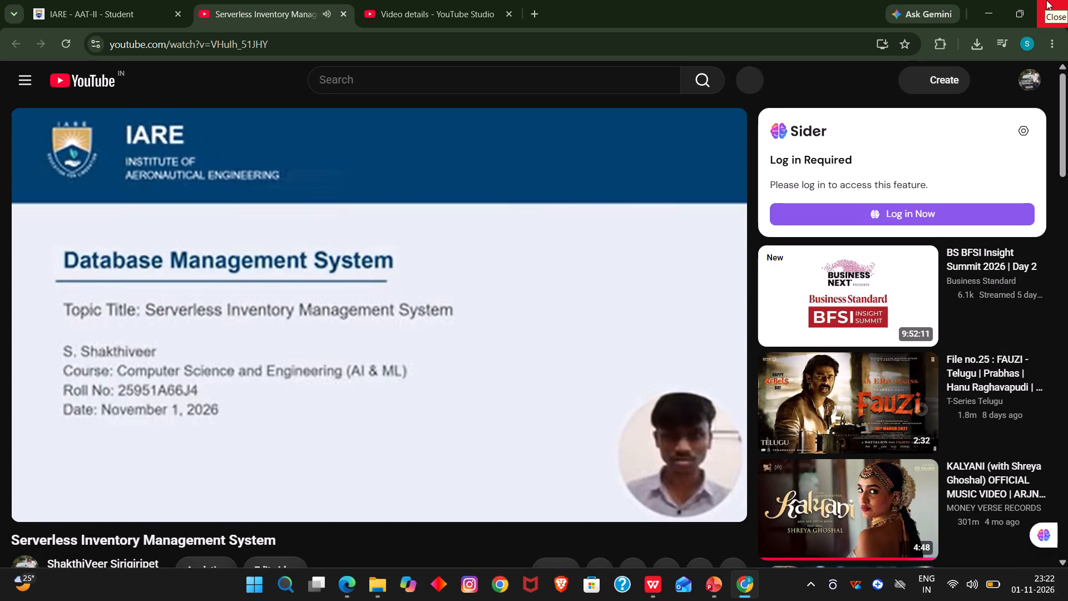
click(1055, 0)
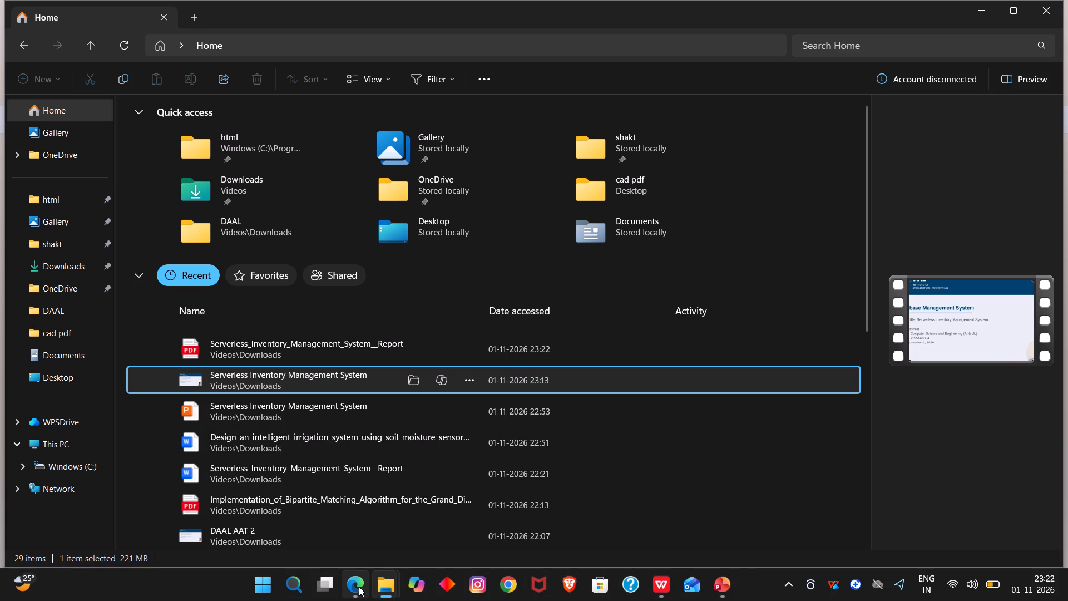
Close the intelligent irrigation system presentation in PowerPoint and the open File Explorer window.
click(424, 460)
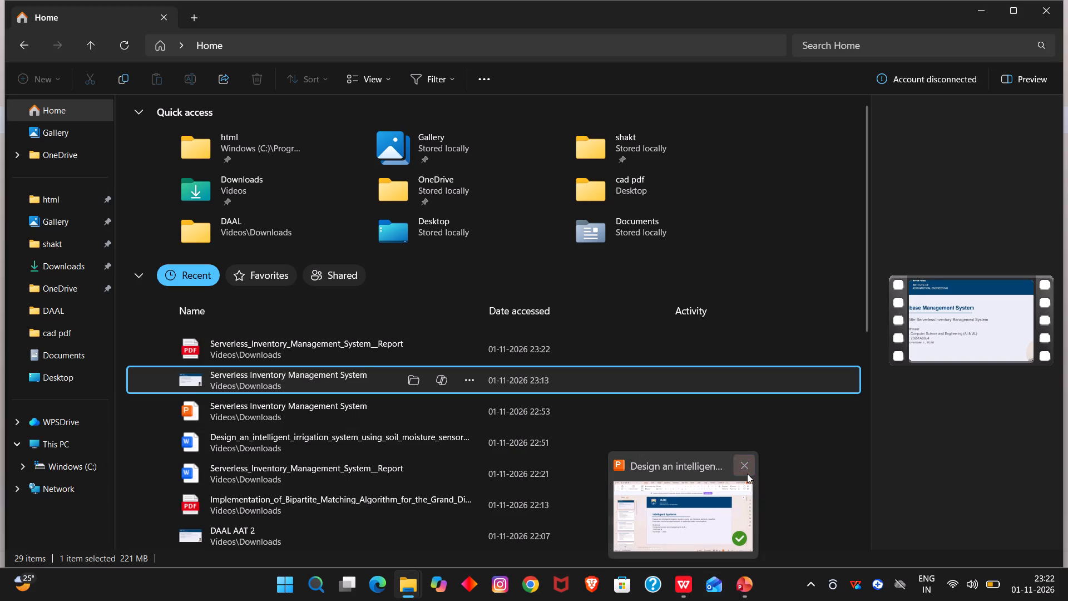
click(743, 474)
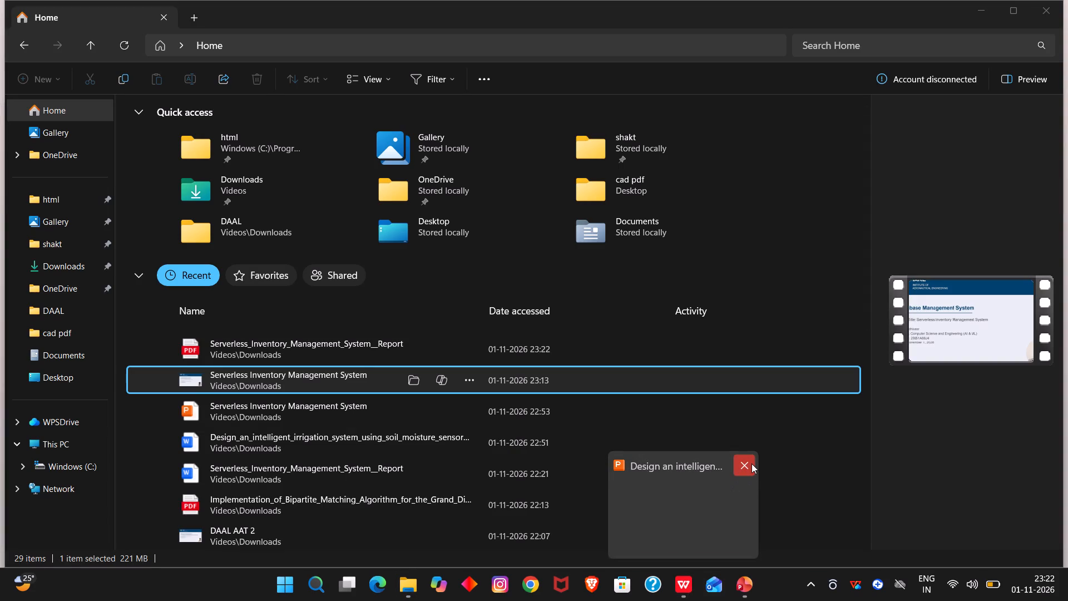
click(751, 462)
click(745, 463)
triple_click(745, 463)
drag(742, 465, 738, 475)
click(680, 496)
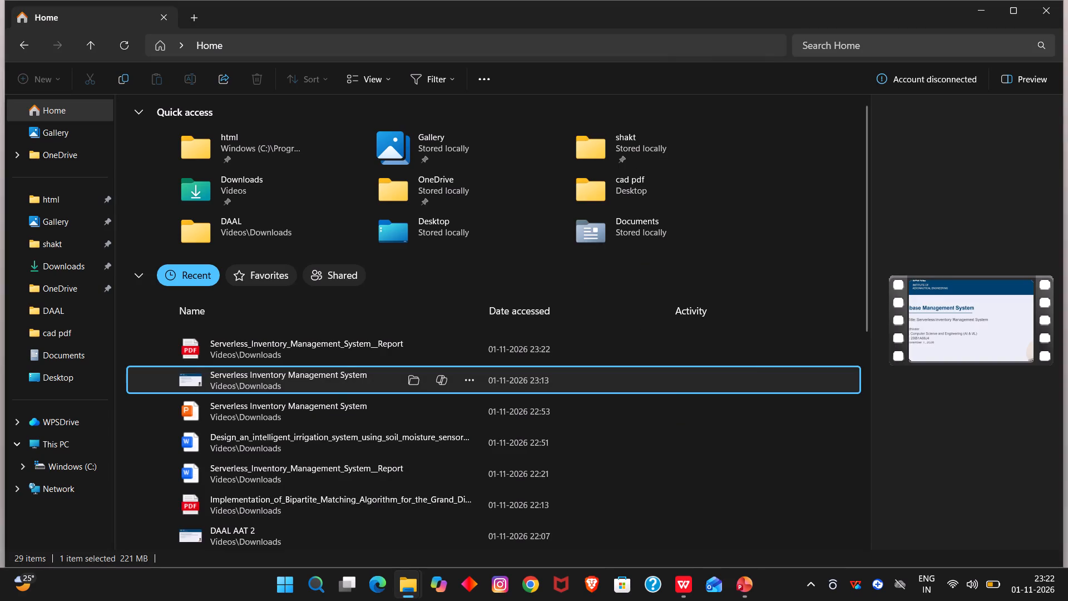
triple_click(1048, 5)
triple_click(1048, 5)
double_click(1048, 5)
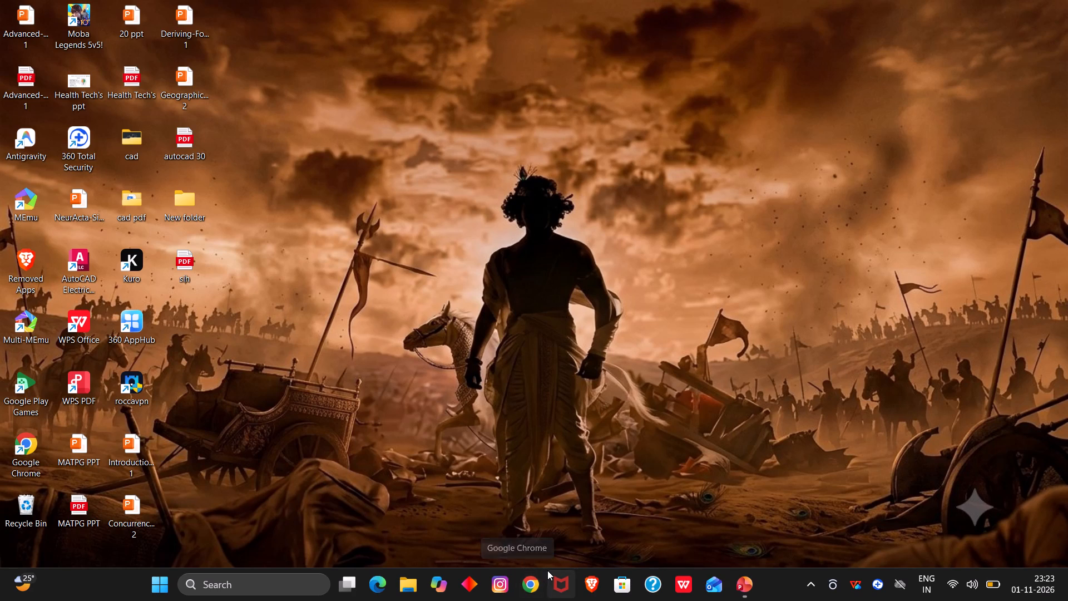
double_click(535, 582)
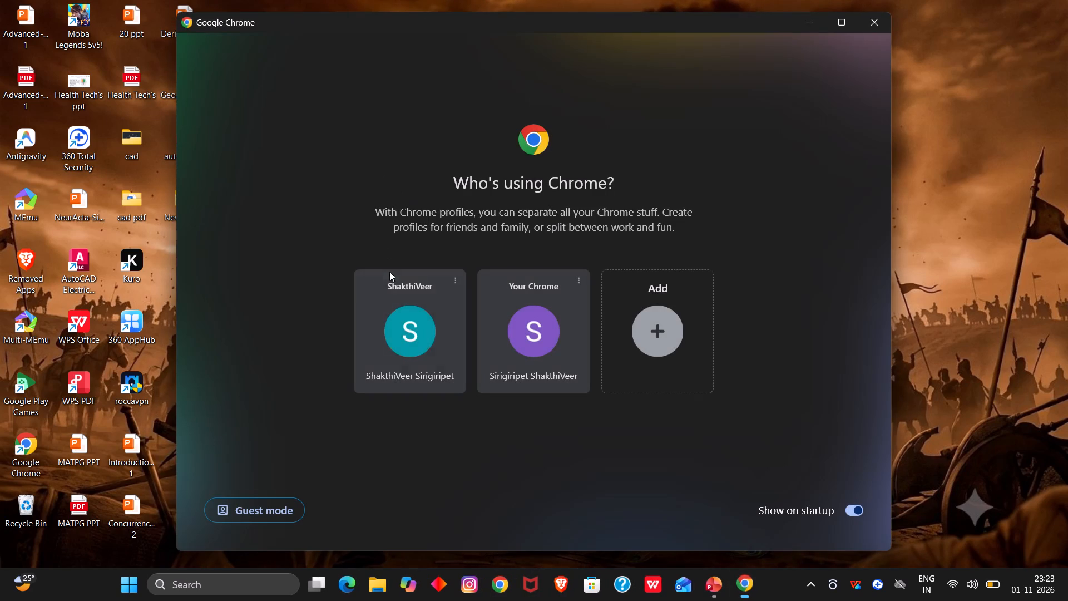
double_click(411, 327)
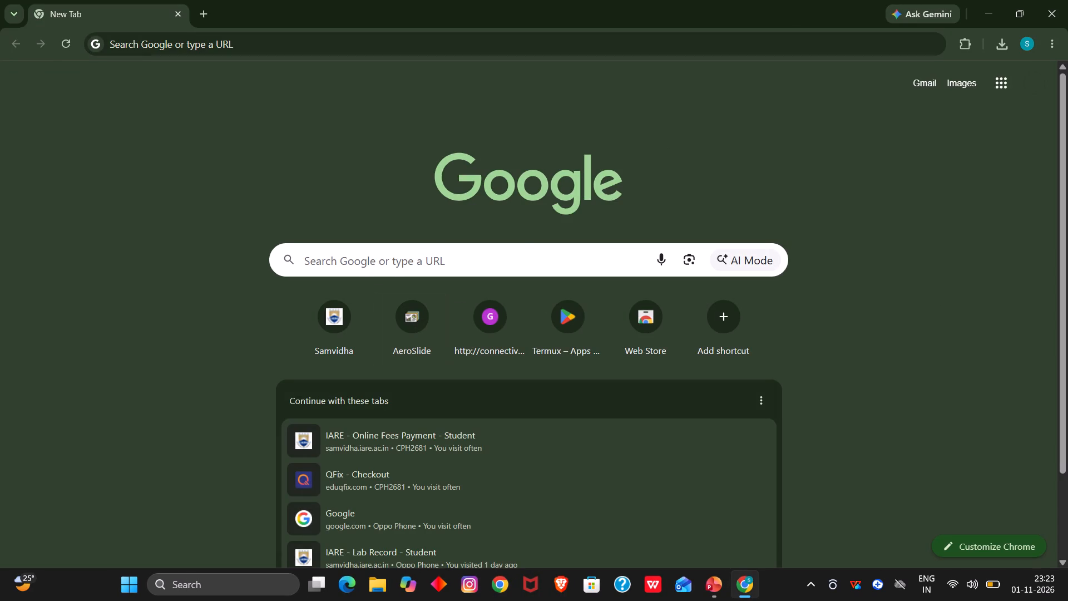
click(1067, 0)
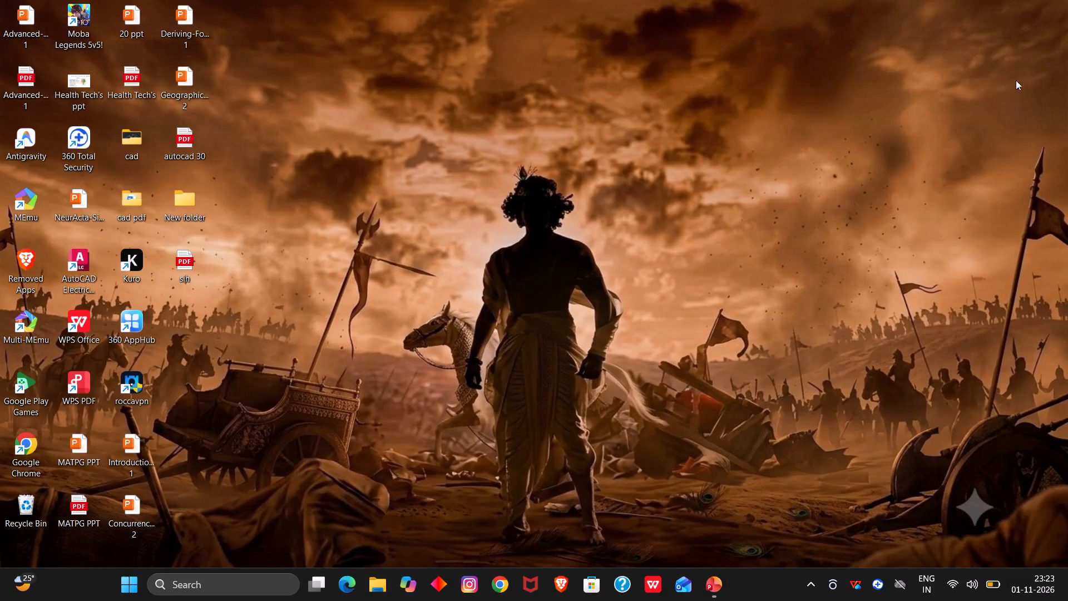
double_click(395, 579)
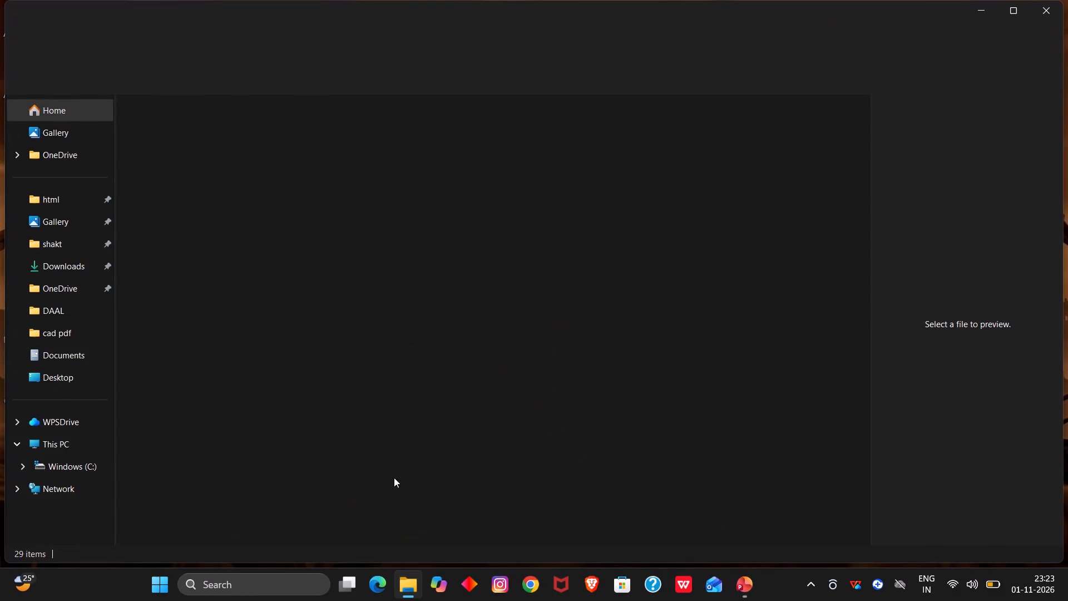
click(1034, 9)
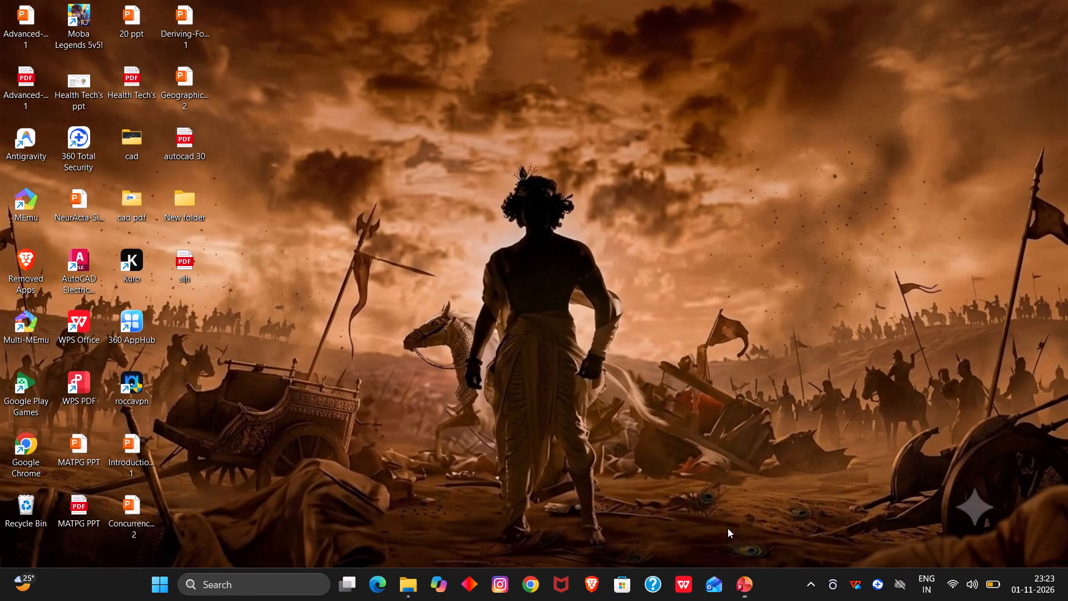
Remove the extra virtual desktop so that only one desktop remains.
drag(250, 310, 256, 307)
double_click(342, 496)
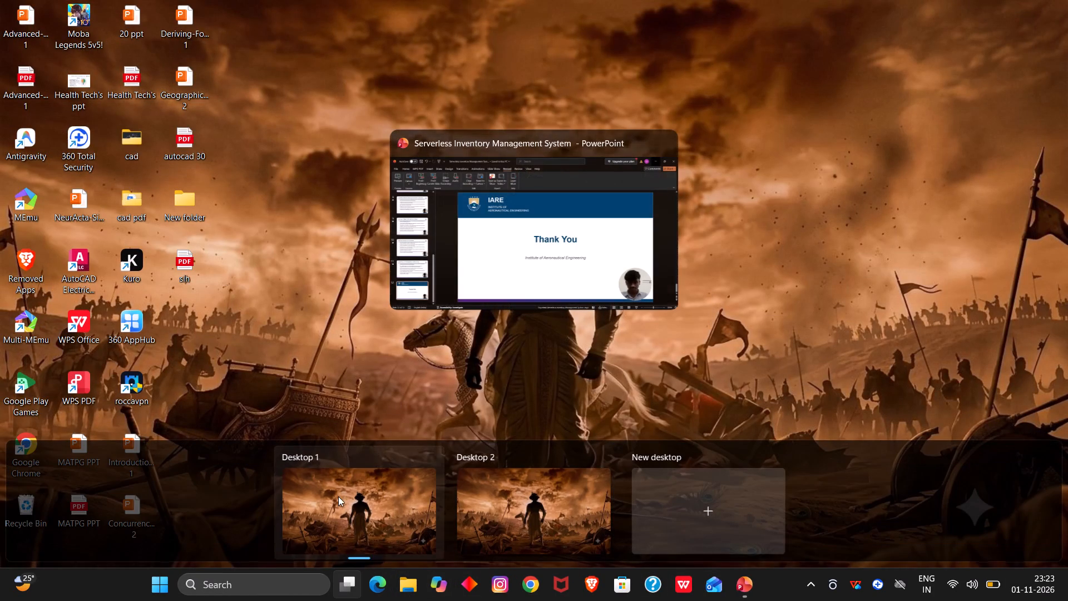
click(435, 452)
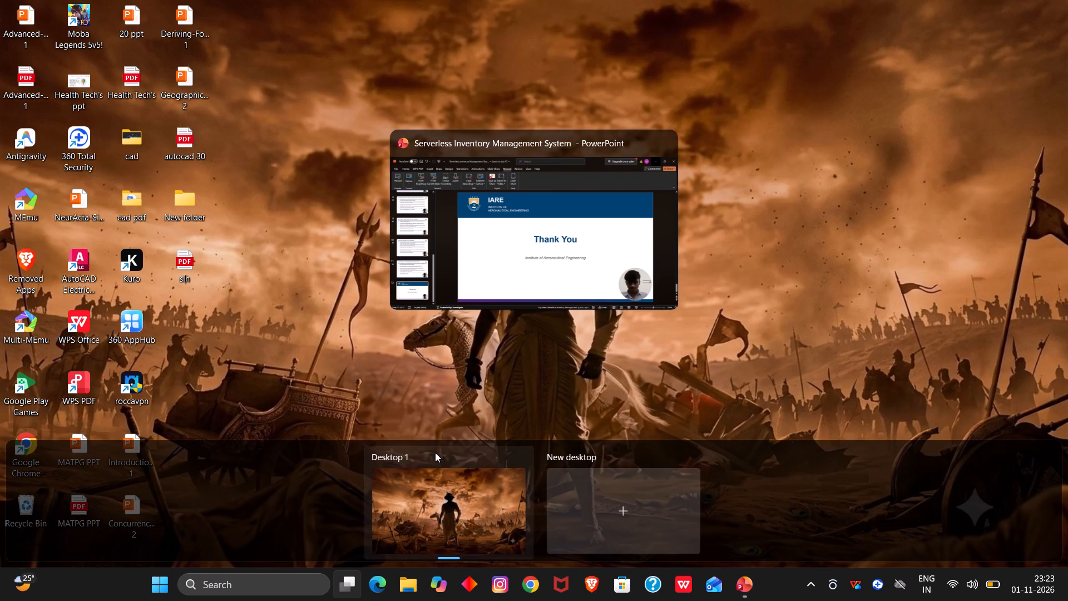
Close the Serverless Inventory Management System presentation in PowerPoint without saving its changes.
click(653, 155)
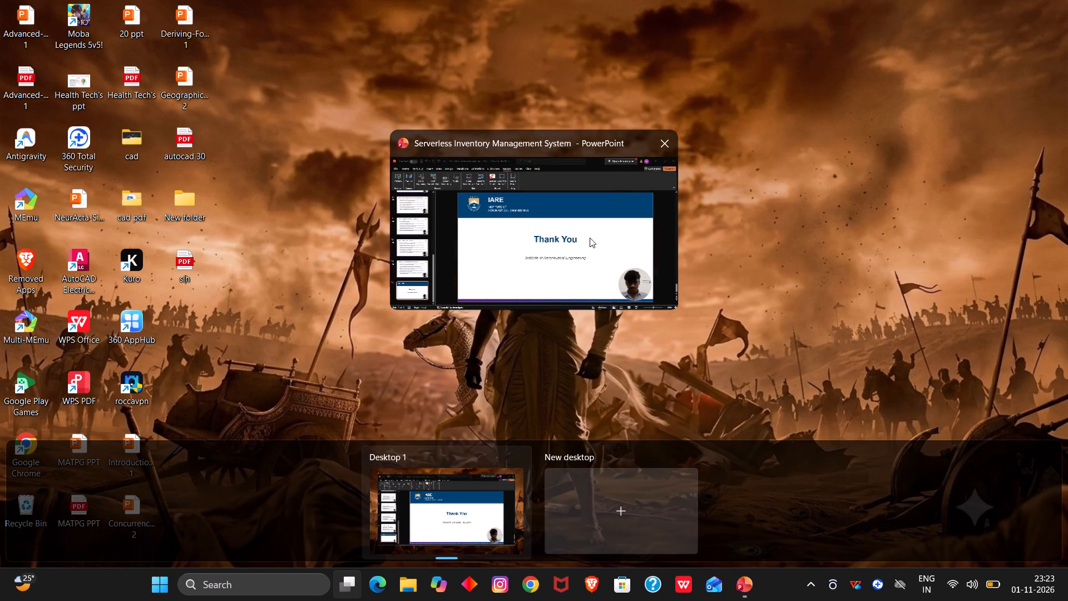
click(449, 488)
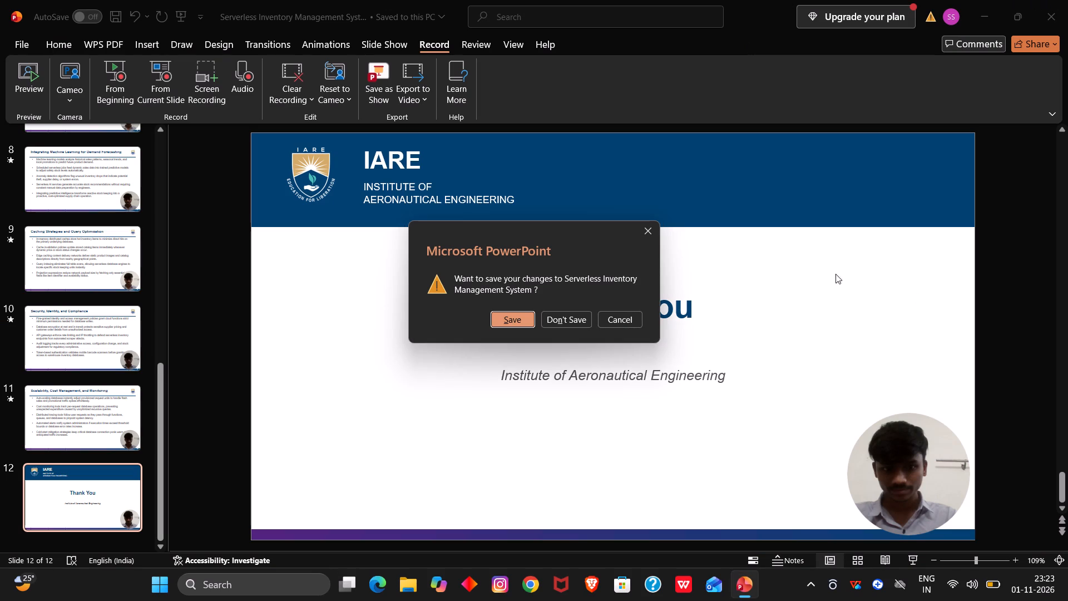
click(547, 307)
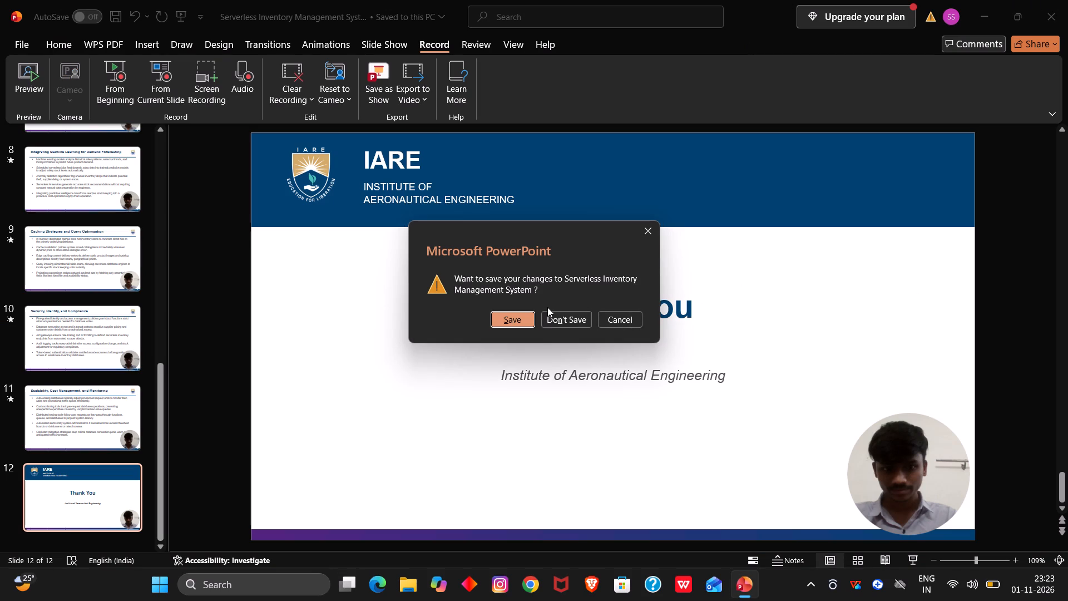
click(553, 313)
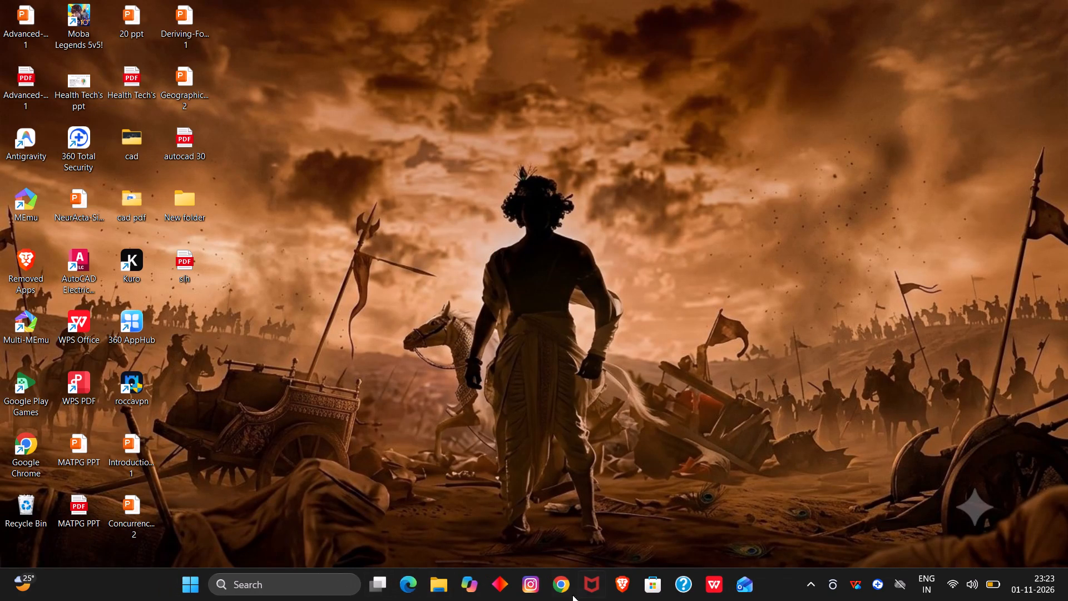
Check File Explorer's recent files, then show the downloaded intelligent irrigation system presentation in its folder from Chrome's download history.
click(445, 584)
click(445, 584)
scroll(365, 391, down, 3)
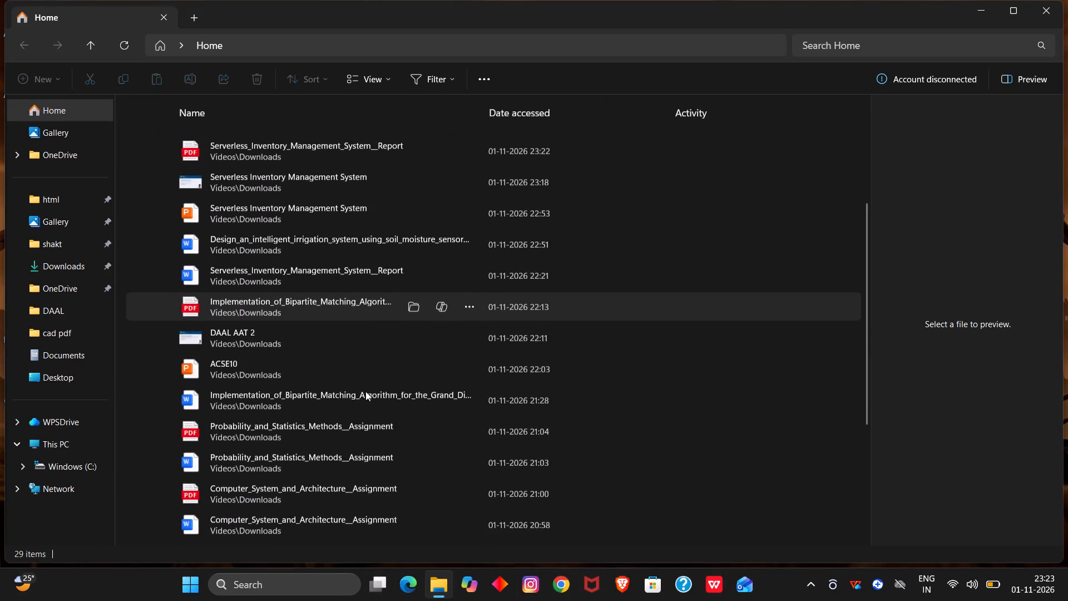
scroll(380, 382, up, 1)
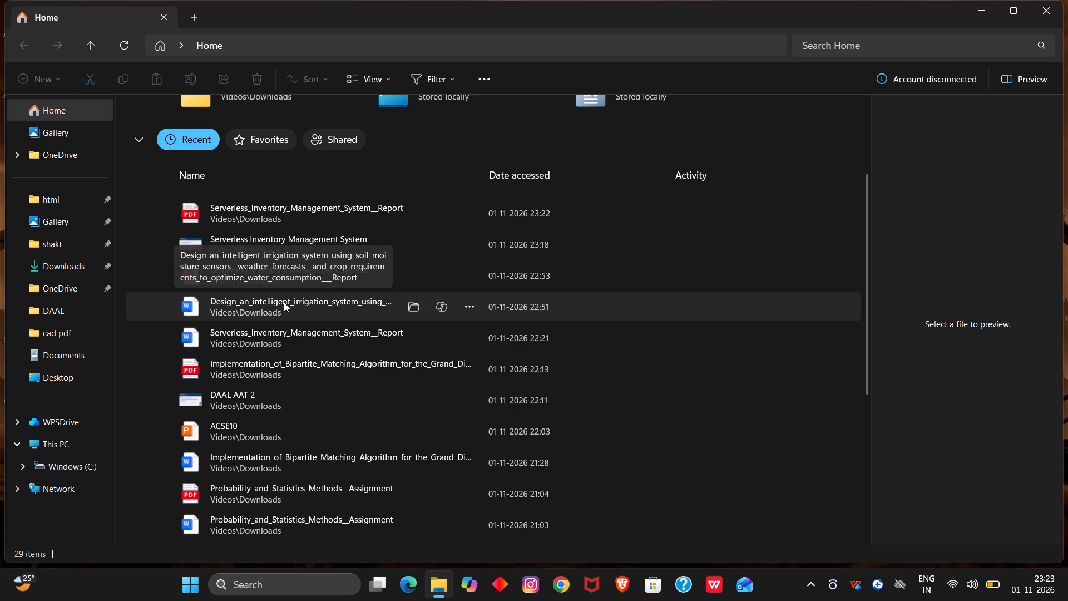
double_click(566, 580)
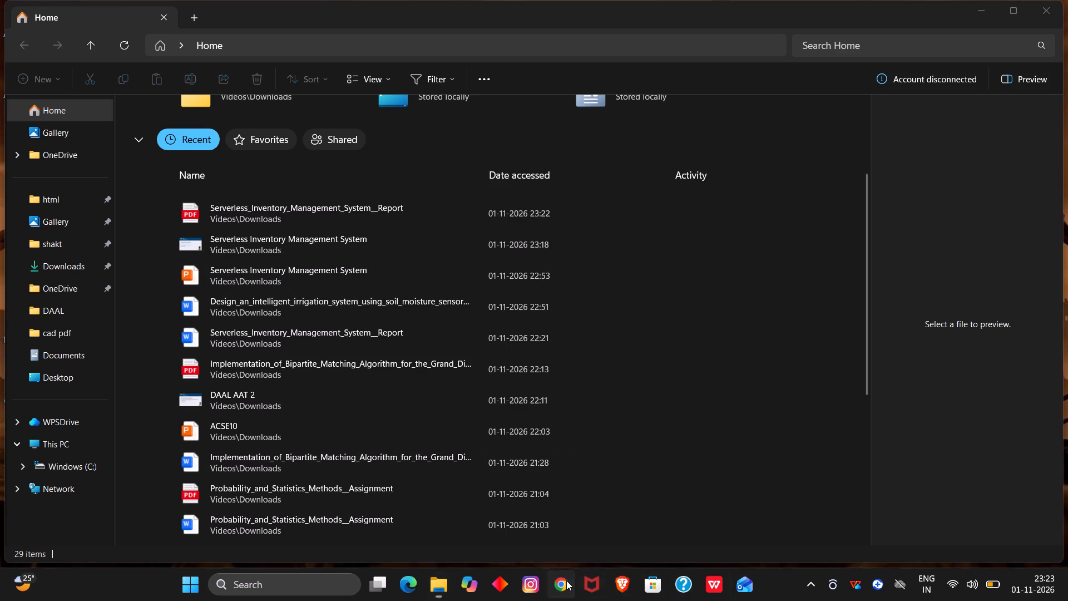
double_click(385, 341)
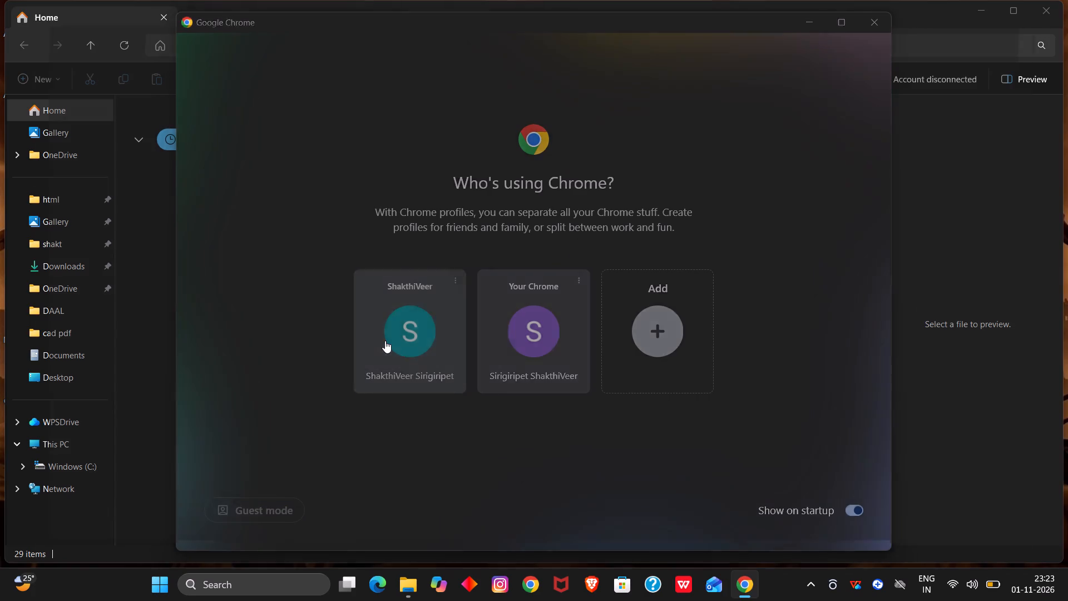
click(1006, 51)
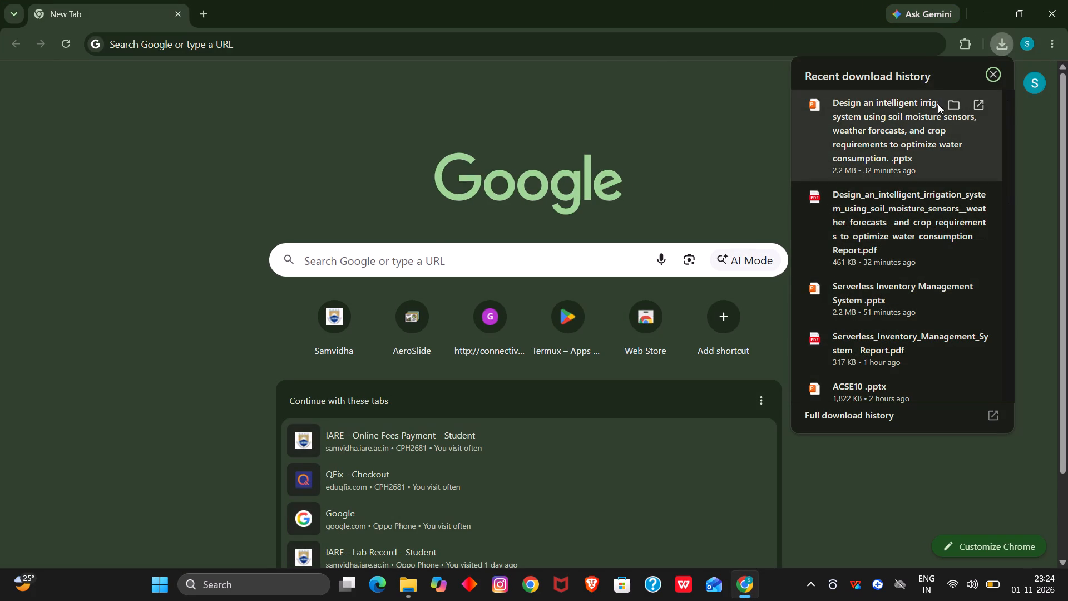
click(958, 105)
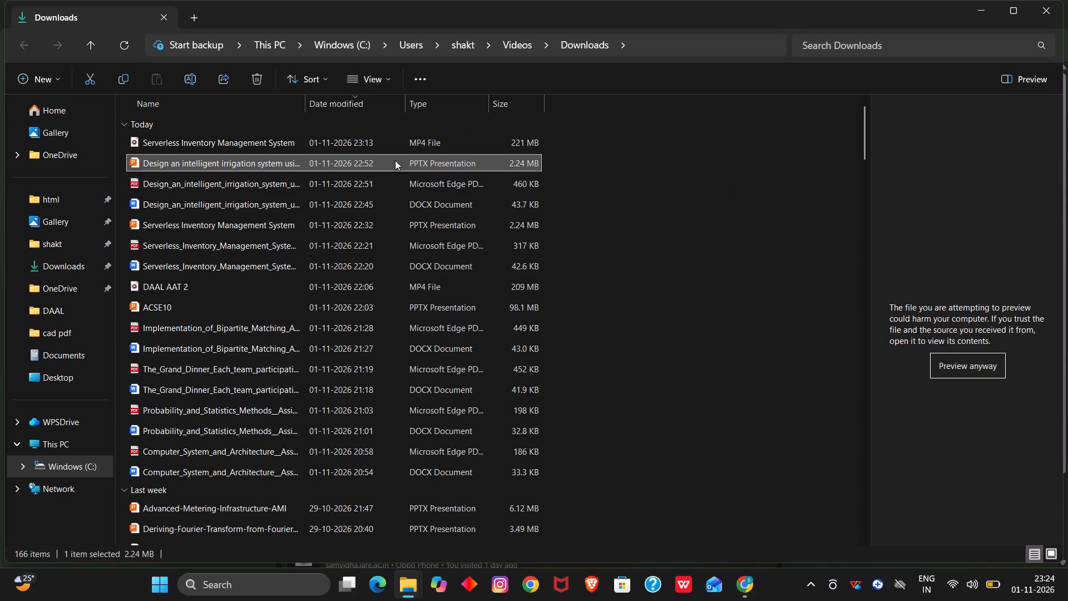
Open the intelligent irrigation system presentation in PowerPoint and enable editing.
right_click(266, 162)
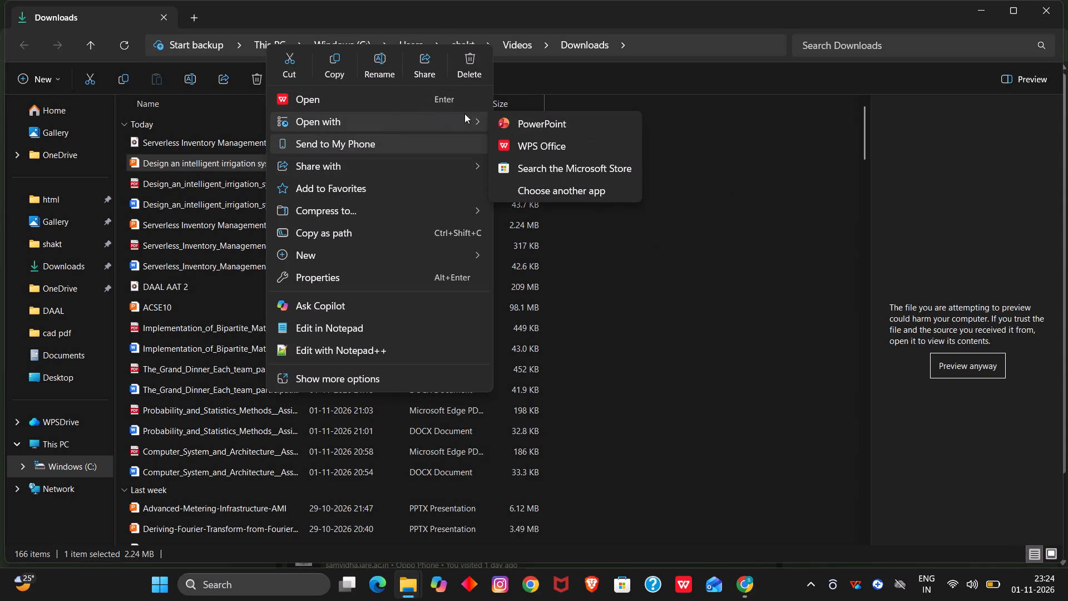
click(527, 121)
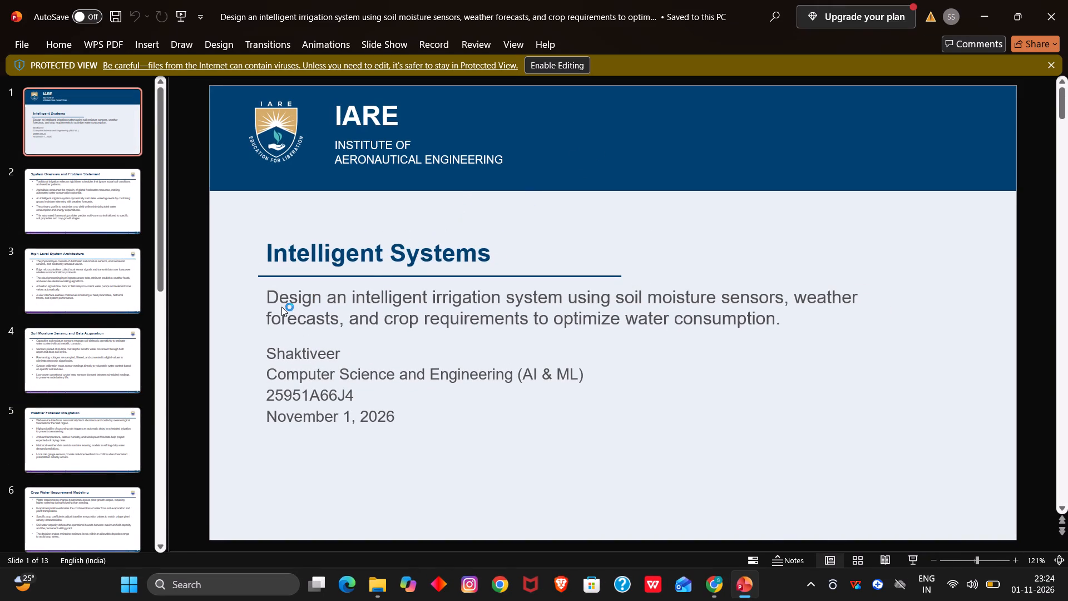
click(265, 294)
click(576, 71)
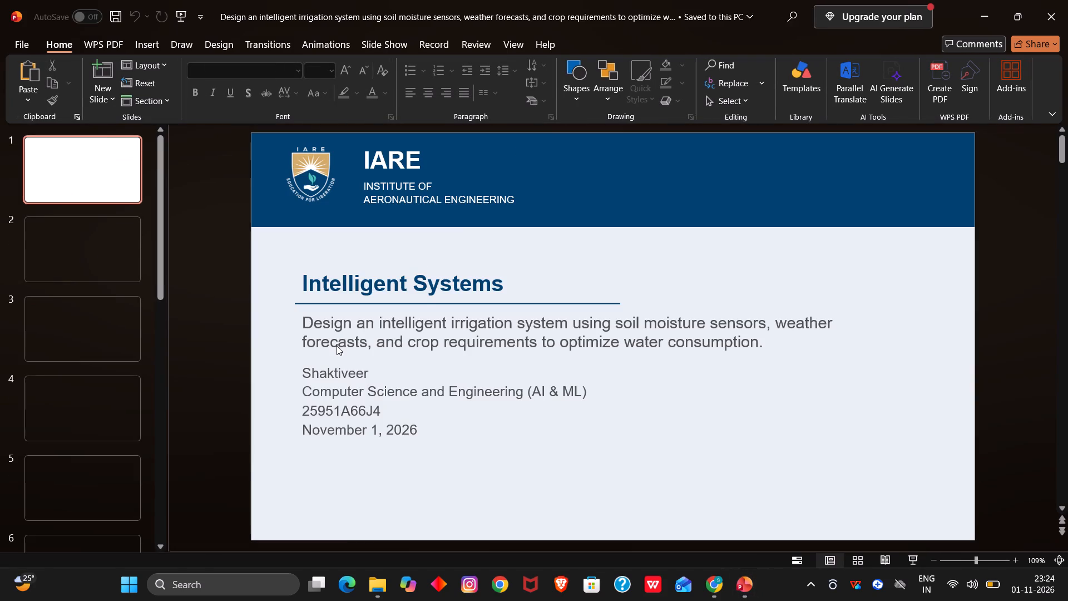
Insert the label "Topic Title: " before the irrigation system topic on the title slide.
click(296, 325)
click(303, 313)
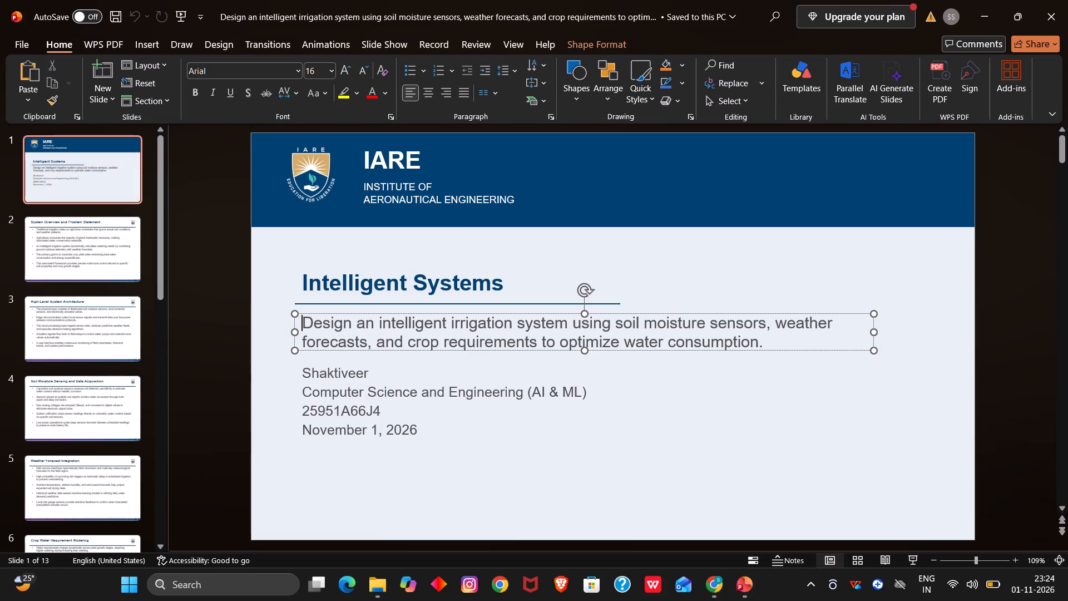
text(op)
text(iv)
key(BackSpace)
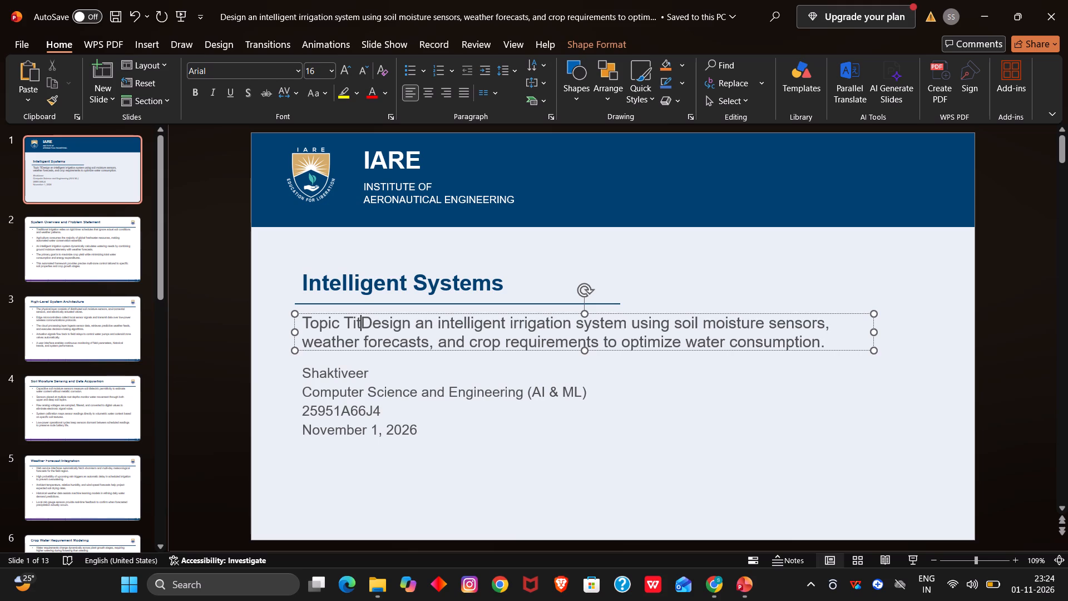
text(:)
key(space)
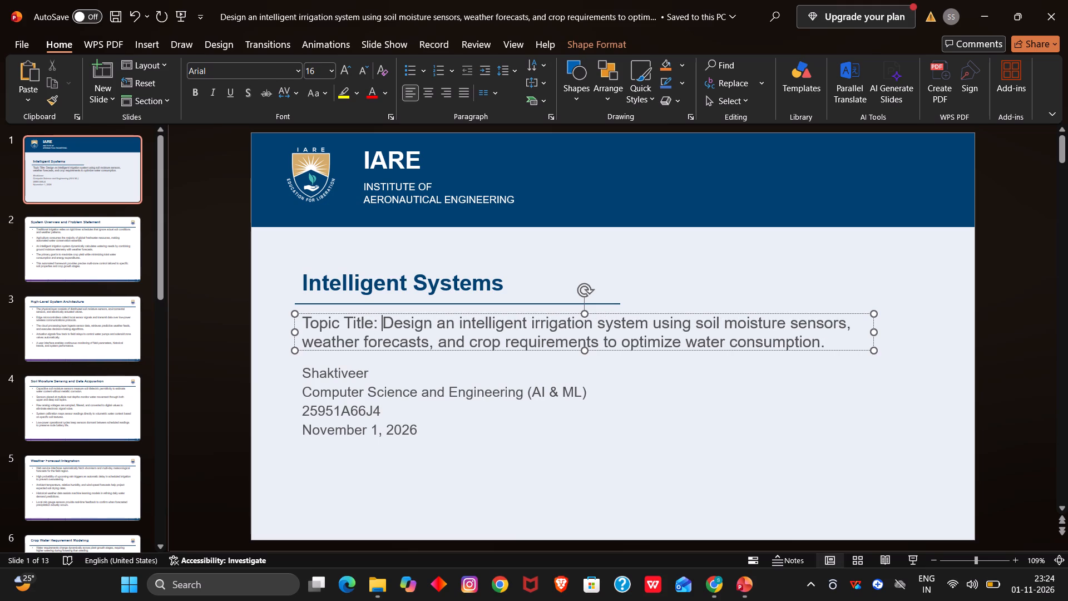
Insert the label "Name:" and the initial "S." before the student's name on the title slide.
click(302, 368)
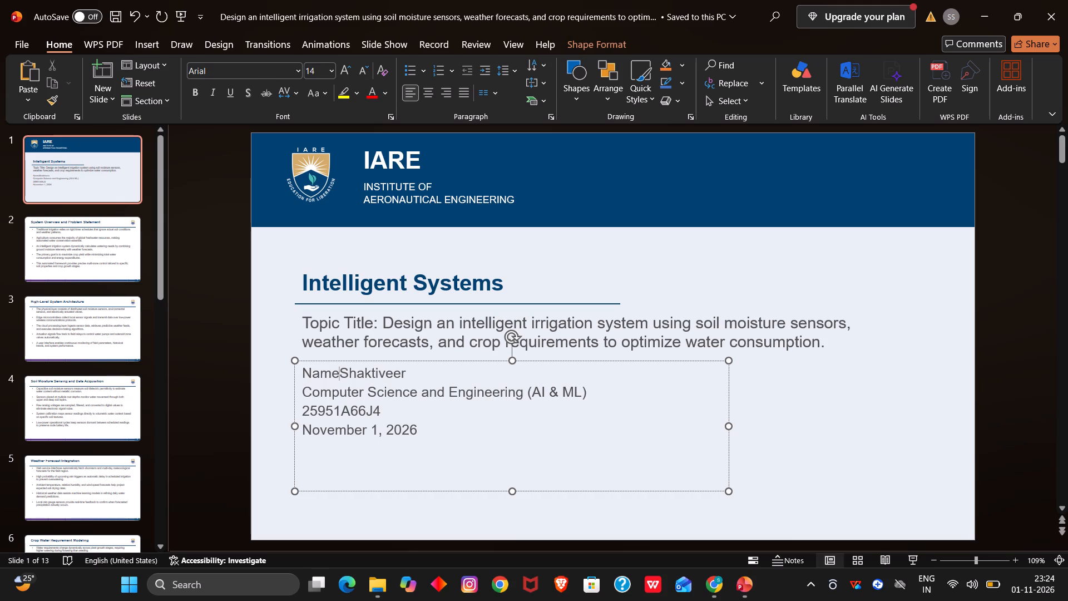
key(shift+colon)
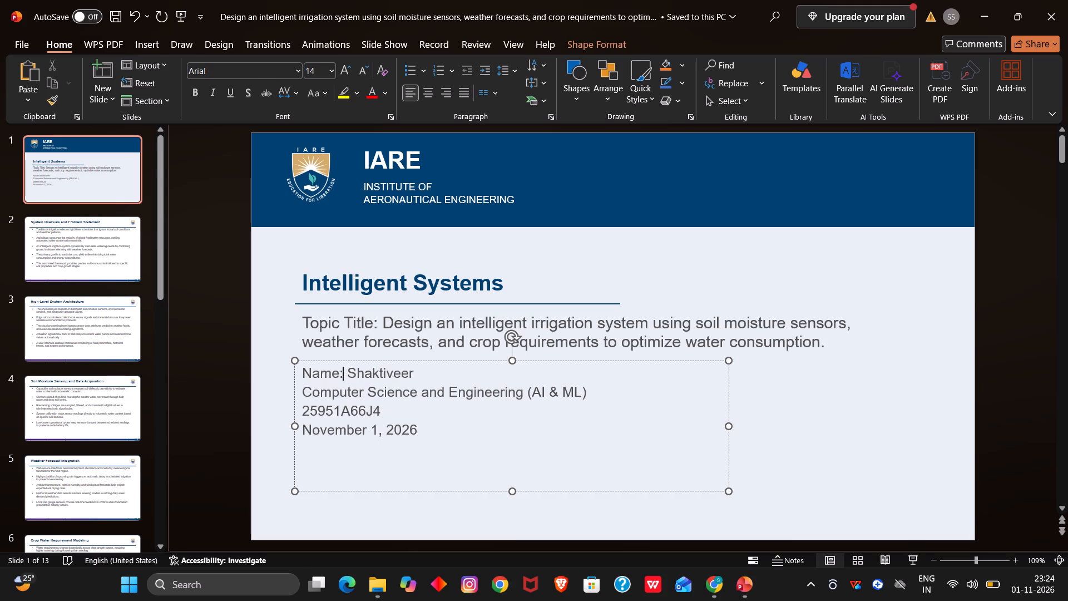
text(.)
key(space)
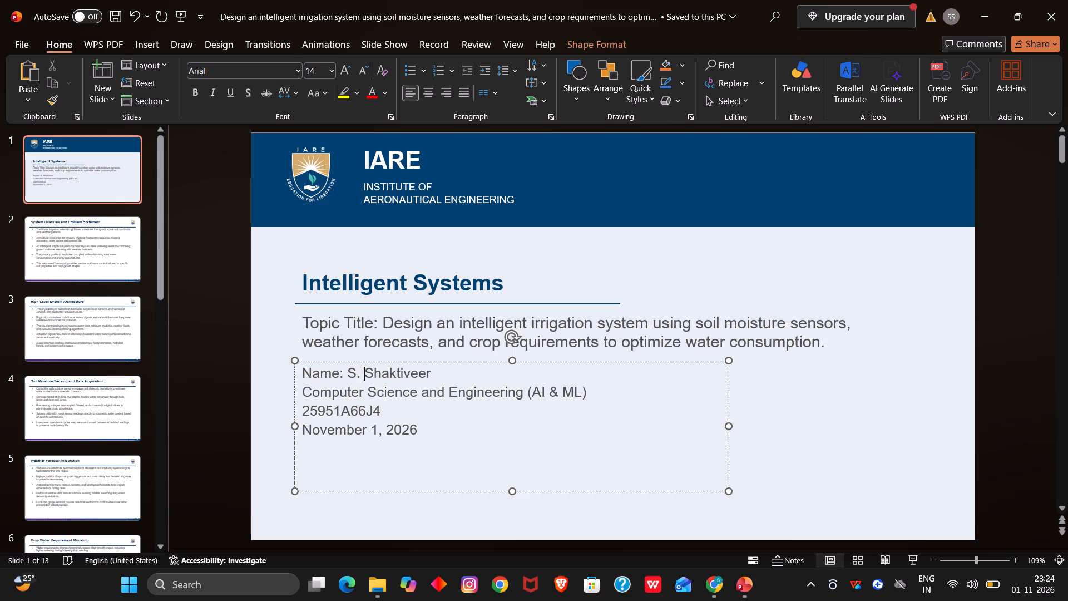
Insert "Course: " before the Computer Science and Engineering line and "Roll No: " before the student's roll number.
click(300, 387)
click(306, 386)
text(ourse)
text(:)
key(space)
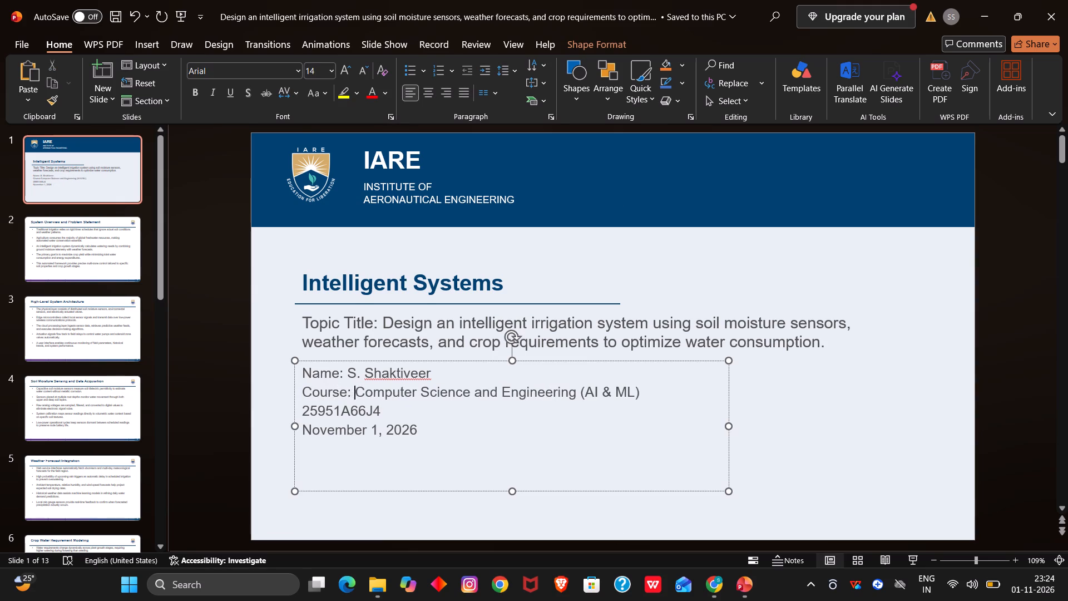
click(303, 411)
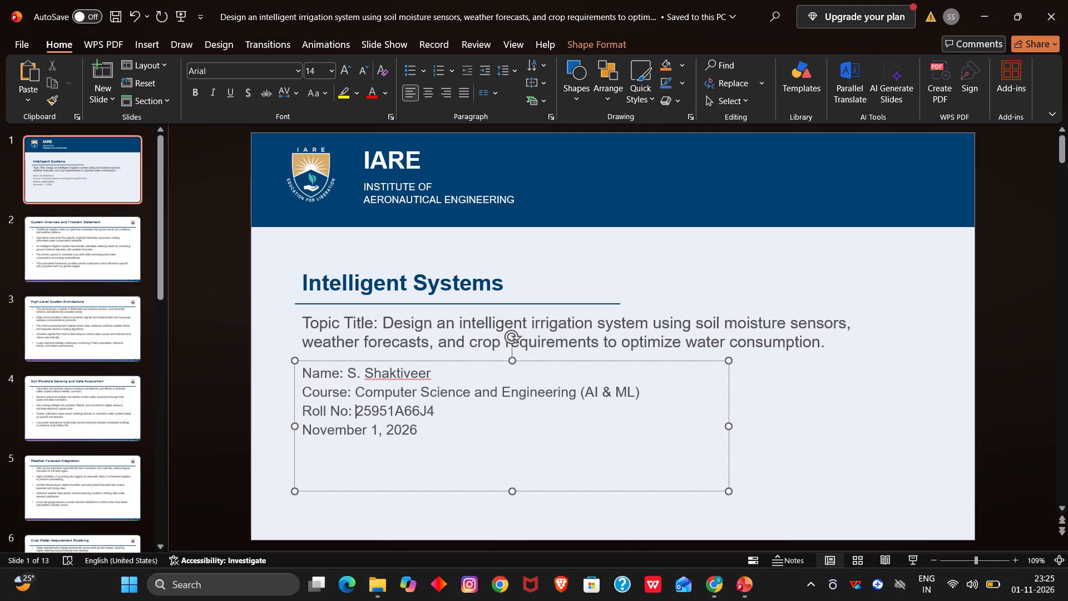
Insert the label "Date: " before November 1, 2026 on the title slide.
click(300, 429)
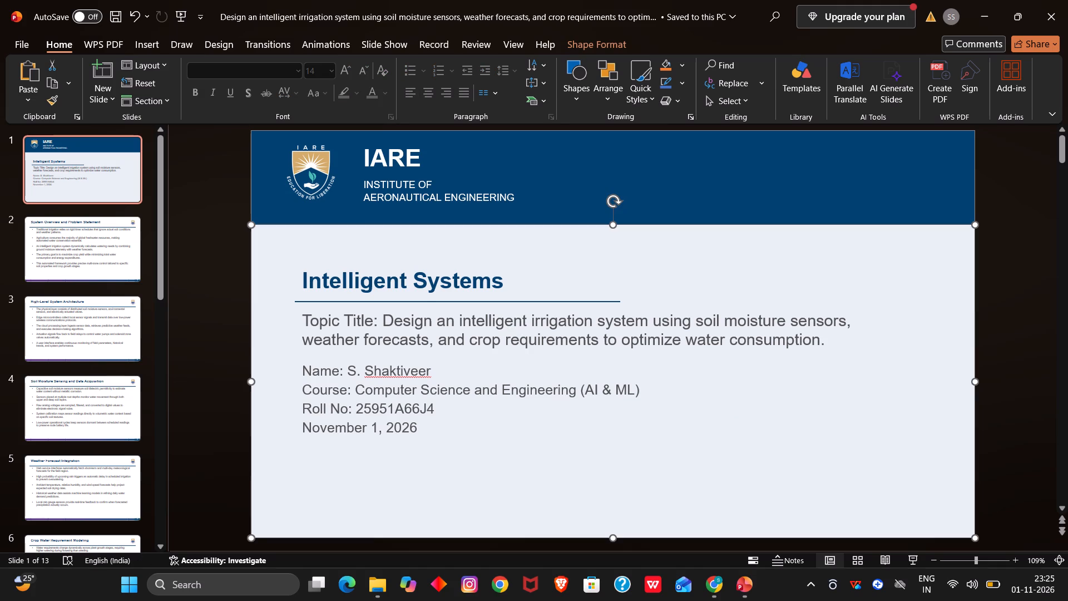
click(303, 428)
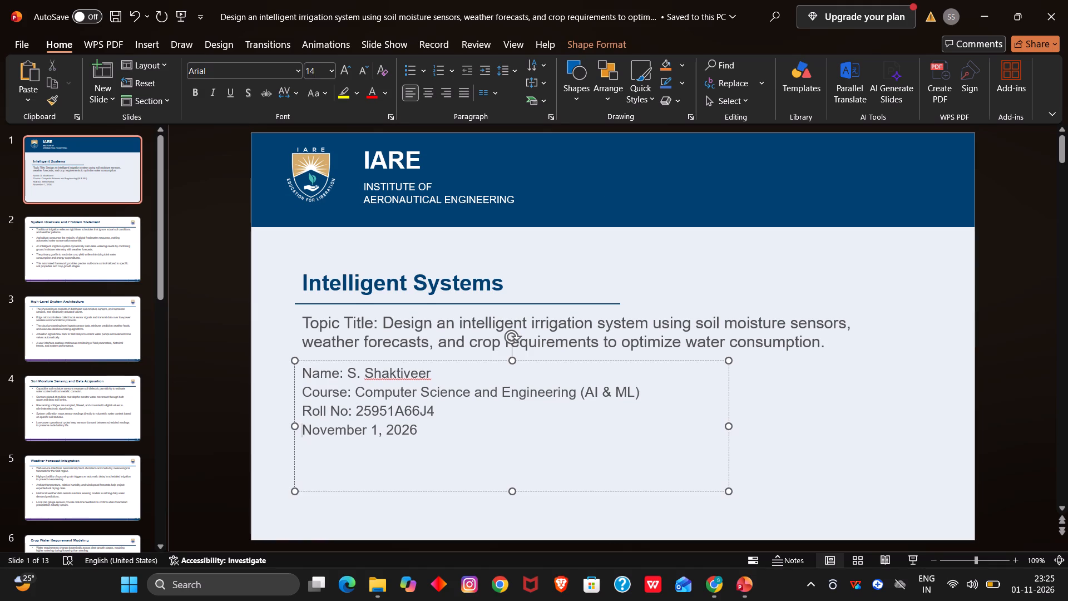
key(n)
key(BackSpace)
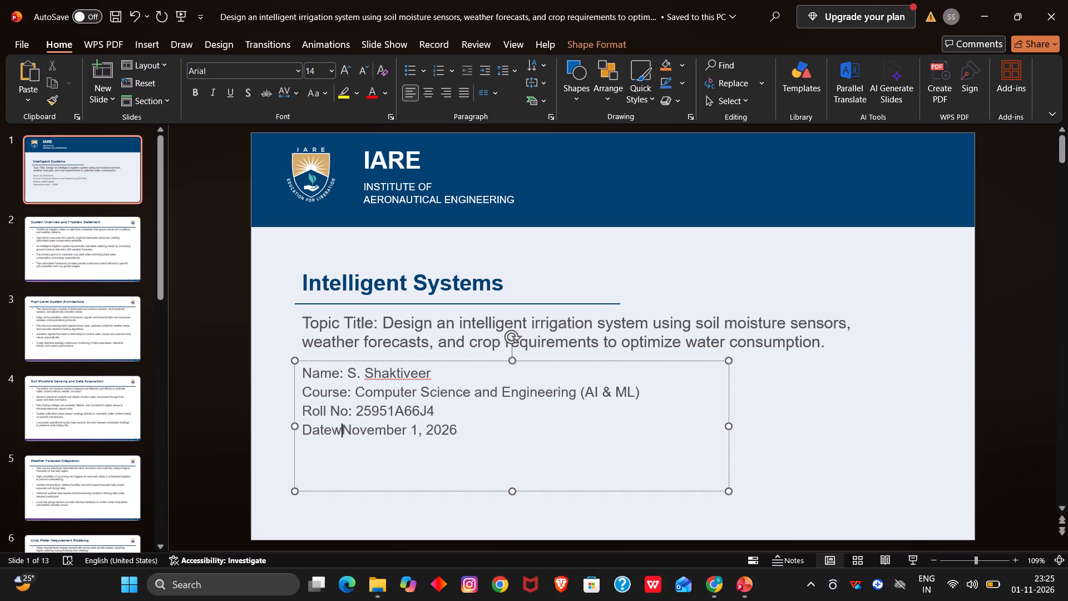
key(BackSpace)
text(:)
key(space)
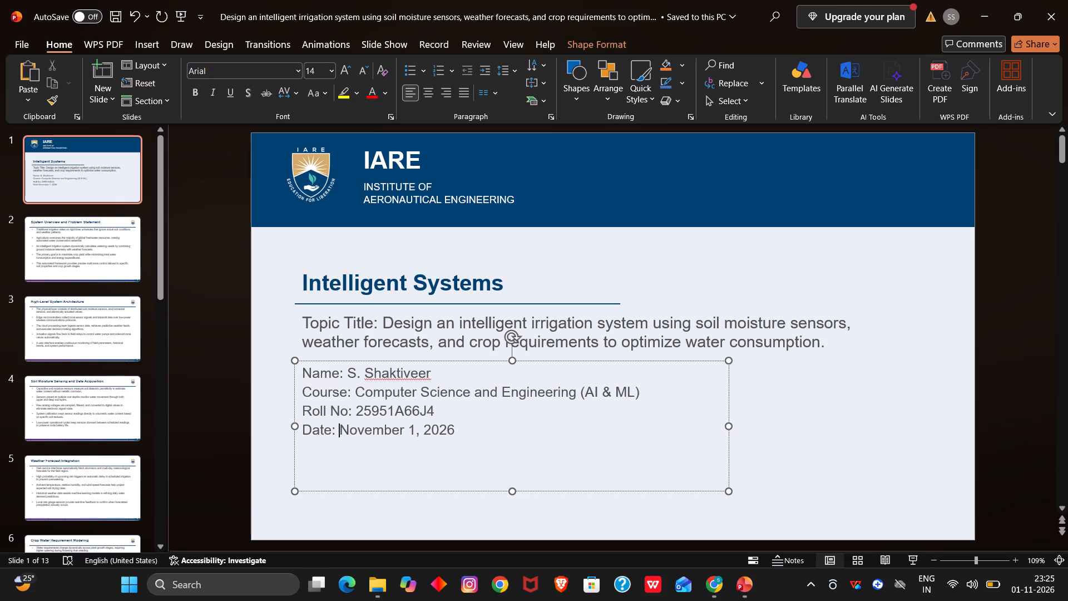
click(301, 395)
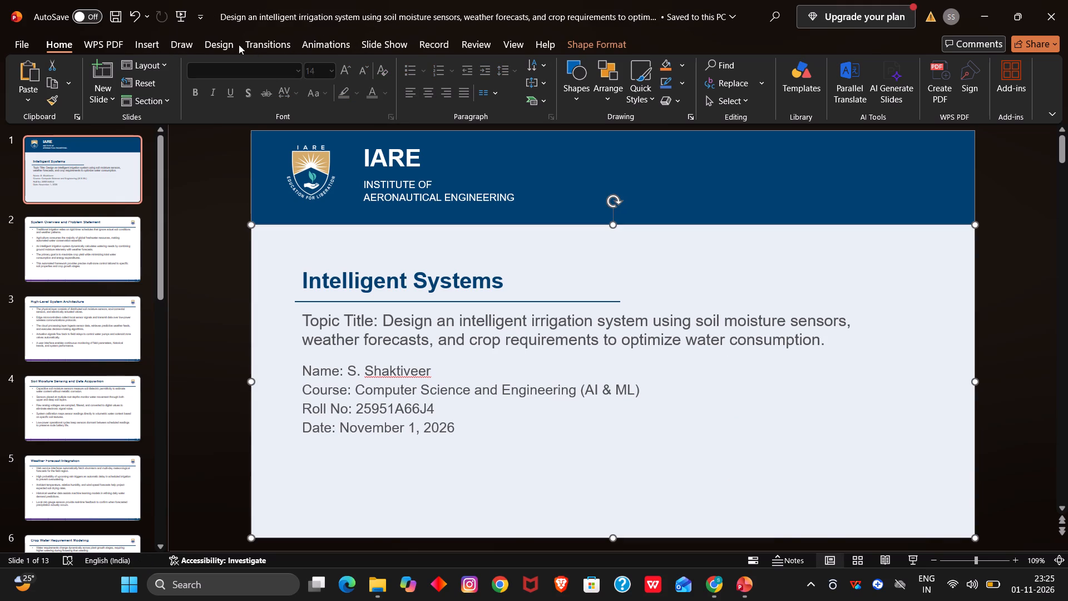
Start a presentation recording from the beginning and record the title slide with the camera for about 22 seconds.
click(416, 46)
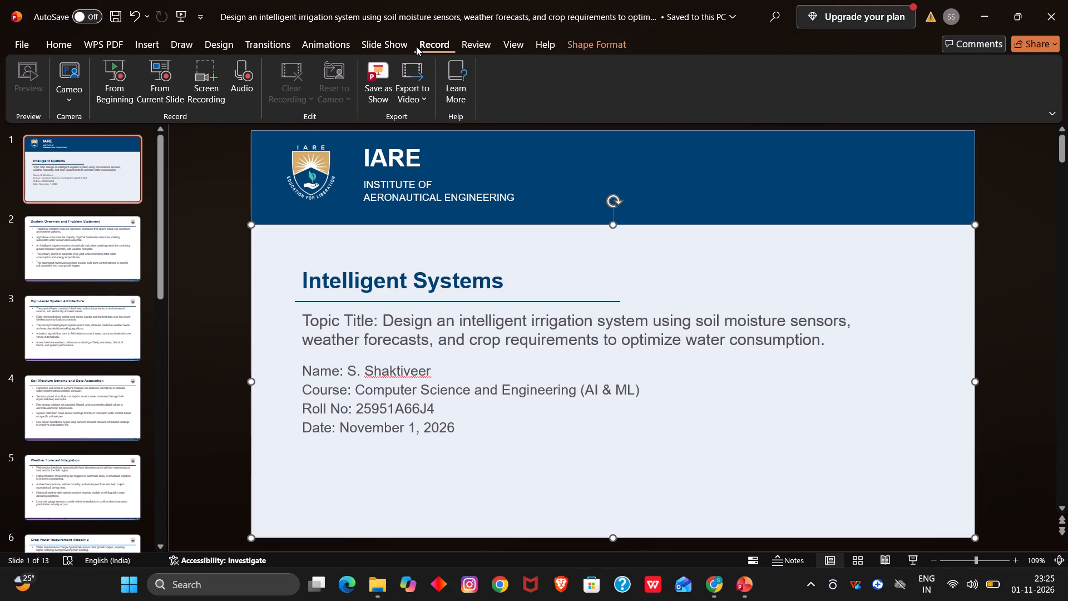
click(119, 67)
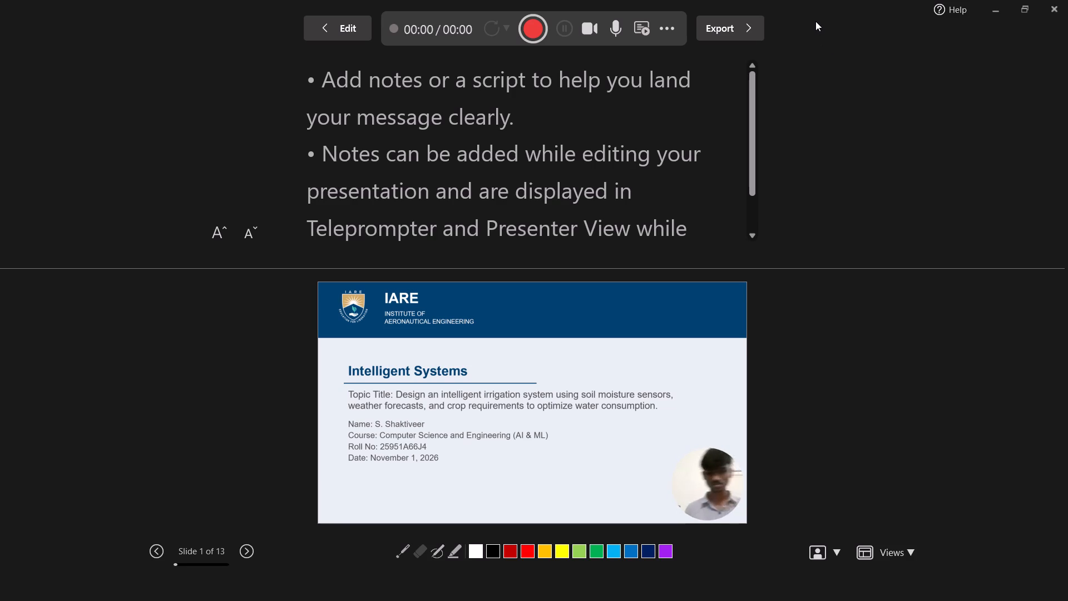
click(535, 29)
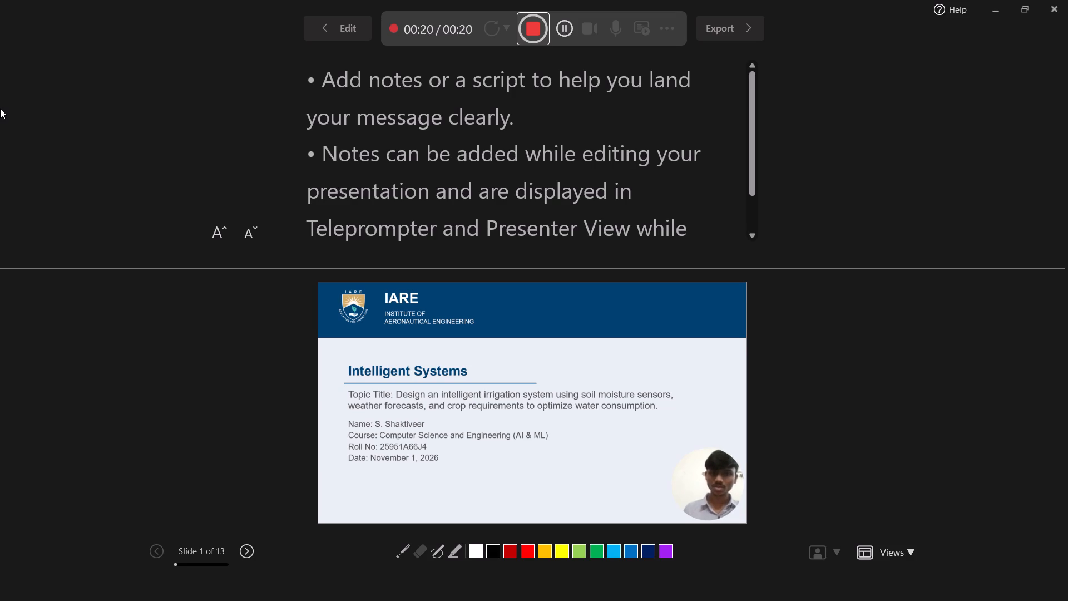
click(538, 37)
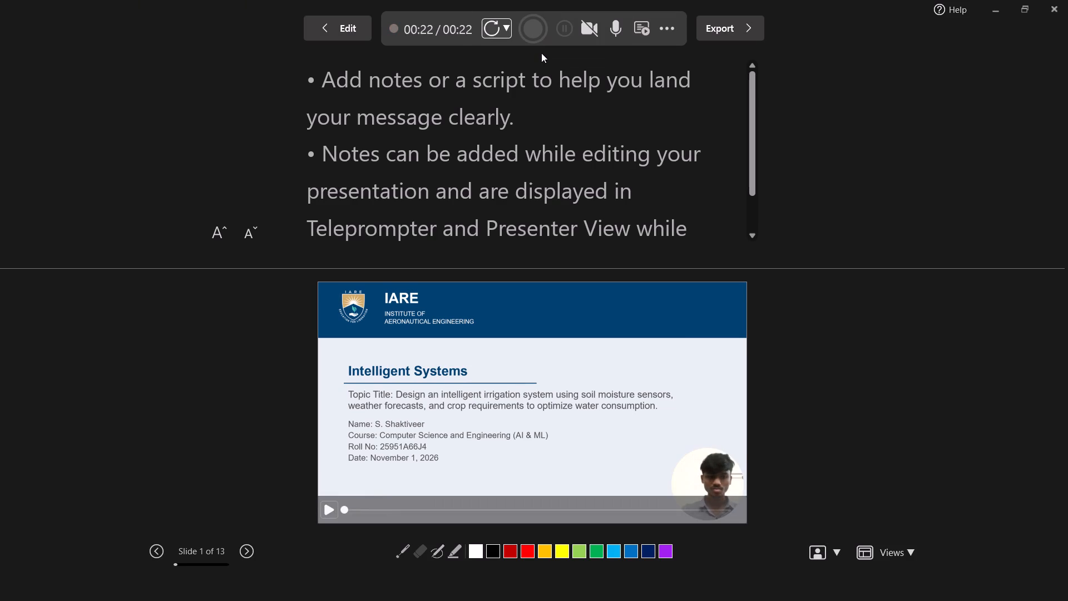
Move to slide 2, System Overview and Problem Statement, and start recording it.
key(Down)
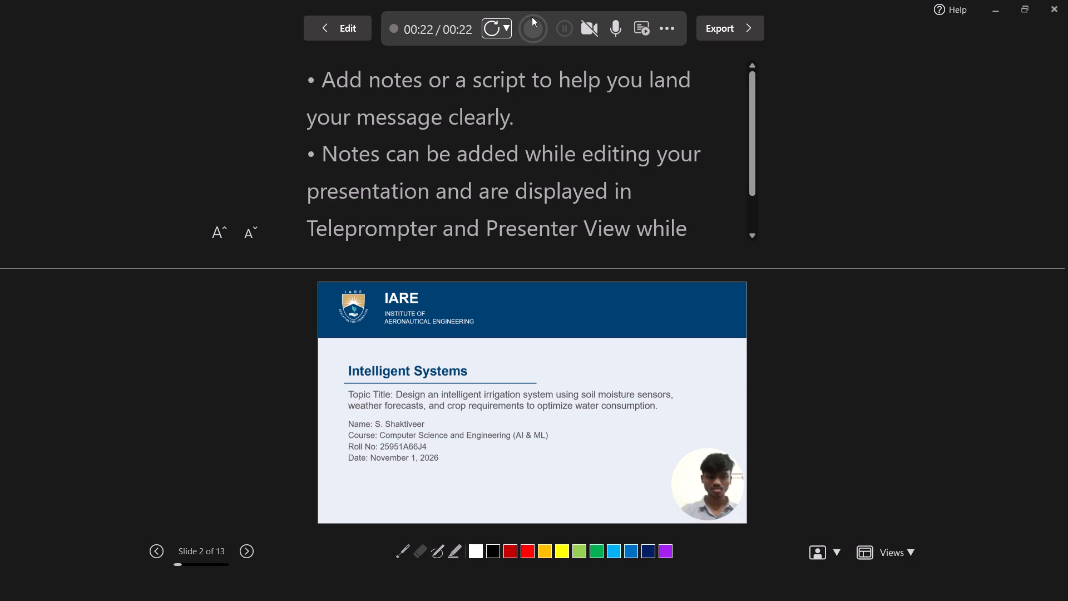
click(535, 26)
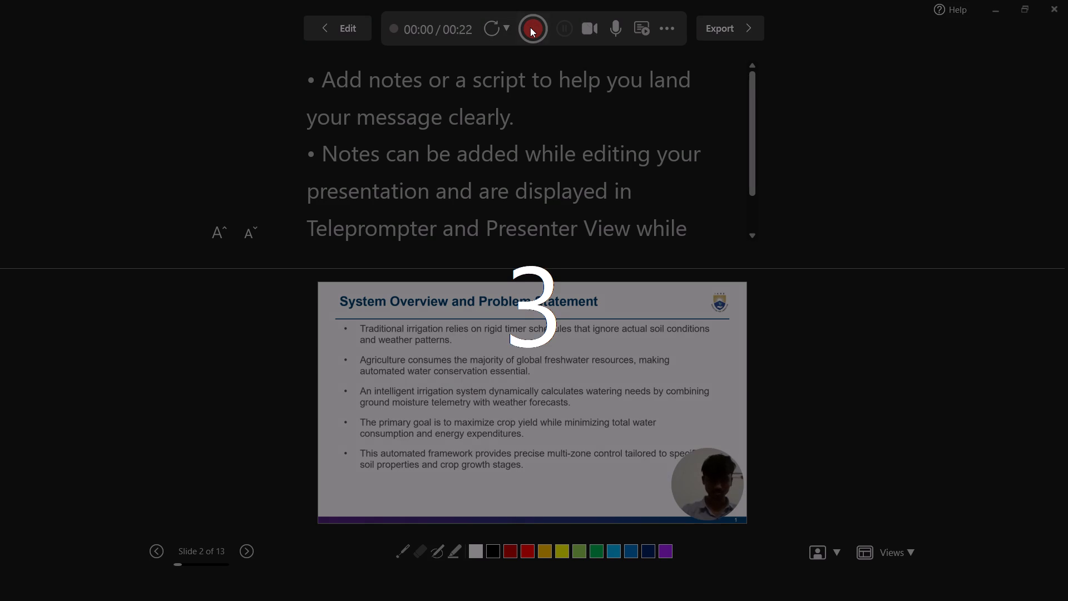
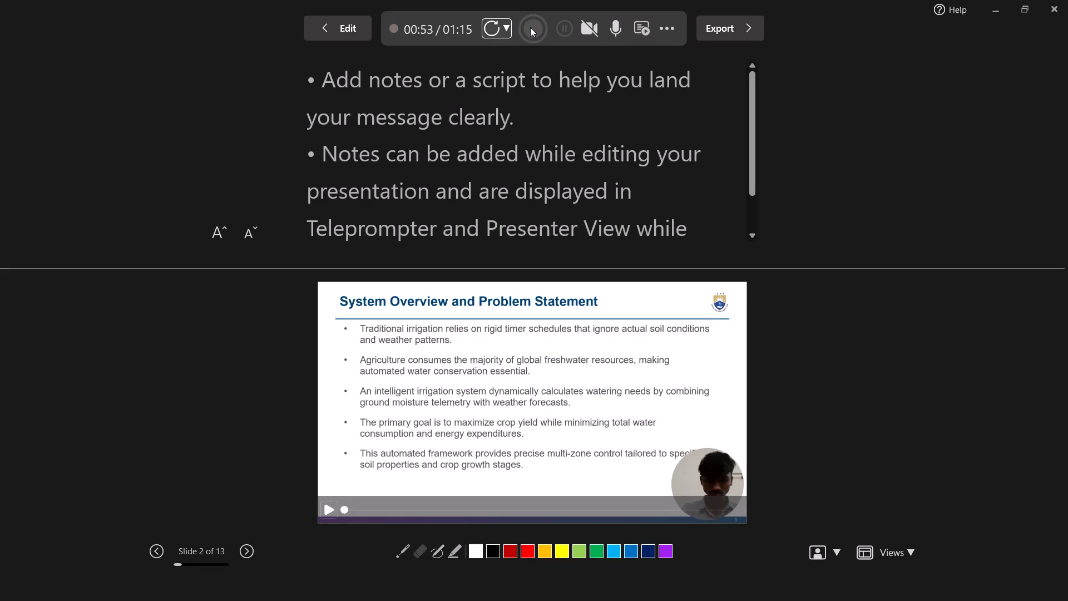
Advance to slide 3 of the irrigation presentation and start recording it.
key(Down)
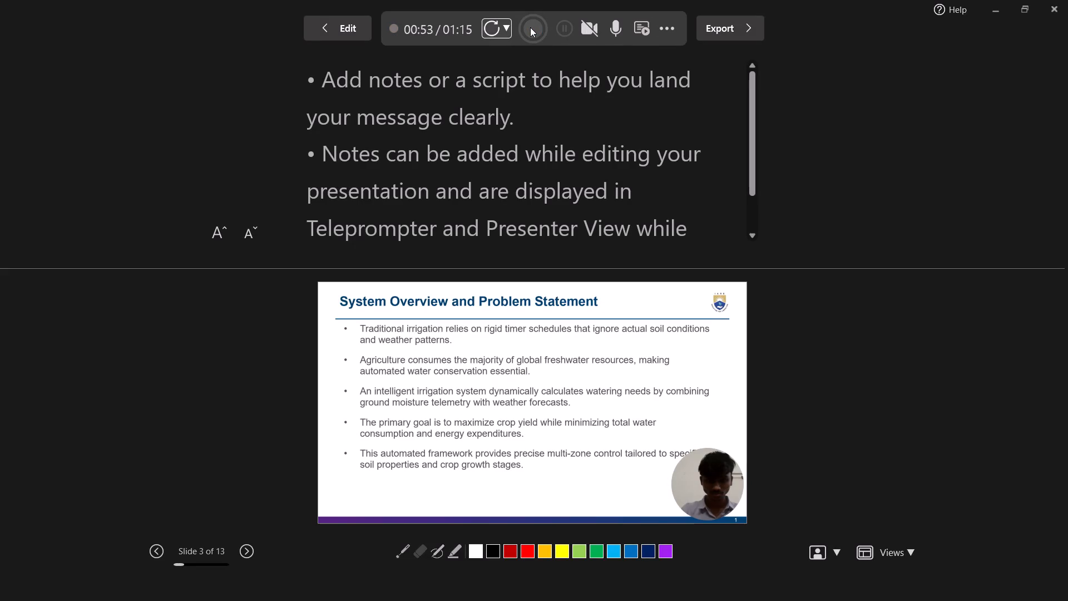
click(531, 19)
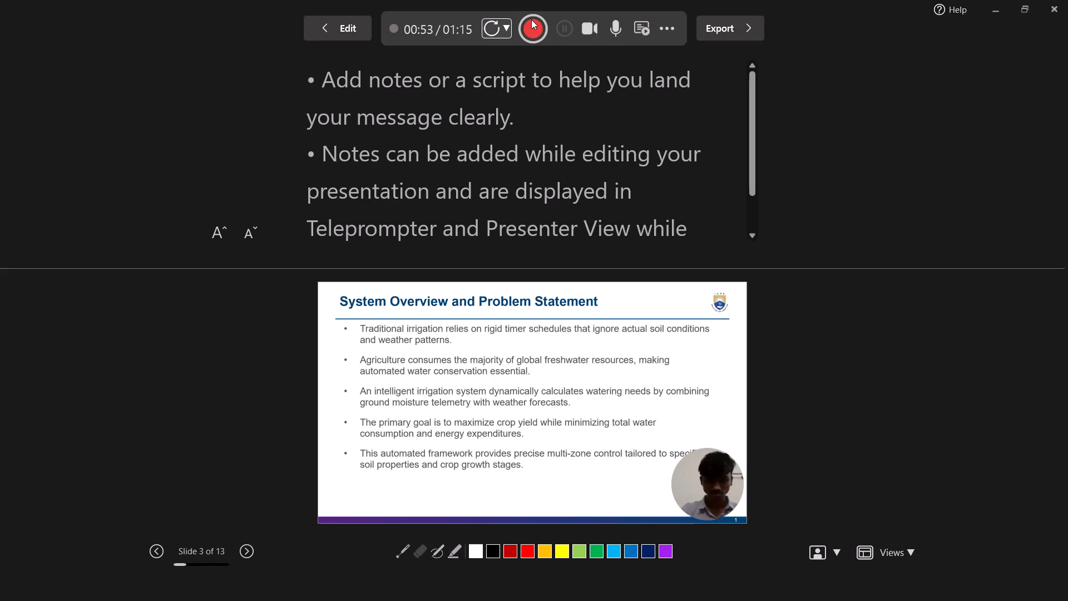
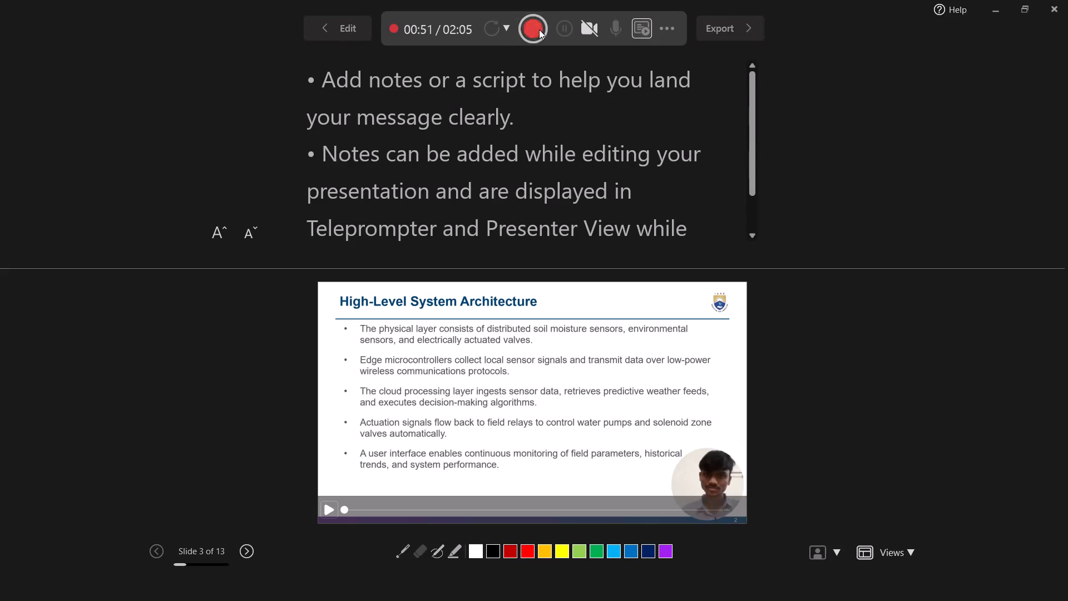
Advance to slide 4, Soil Moisture Sensing and Data Acquisition, and start recording it.
key(Down)
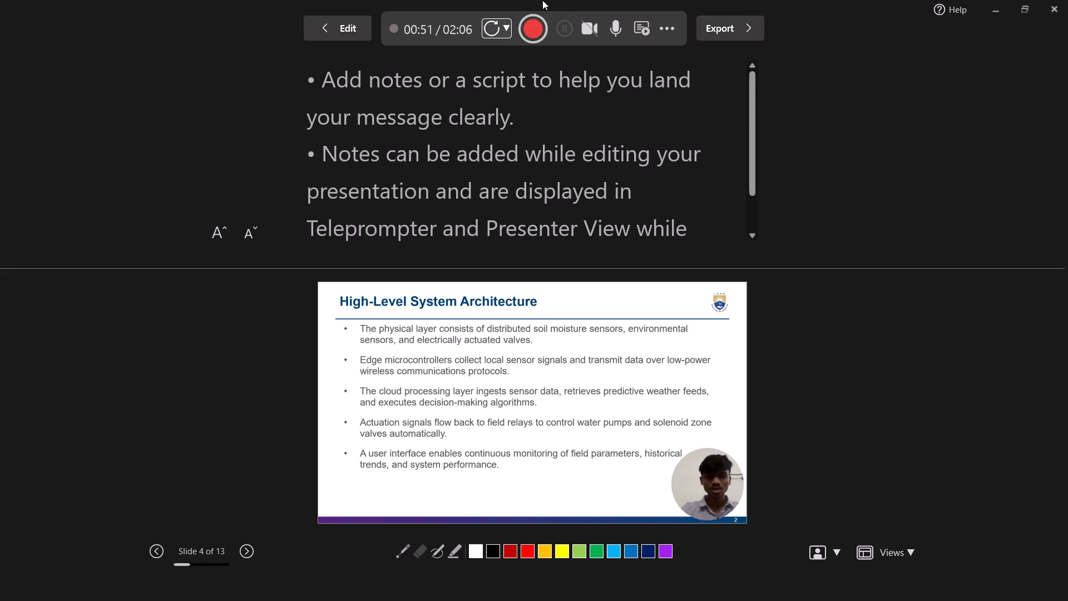
click(533, 26)
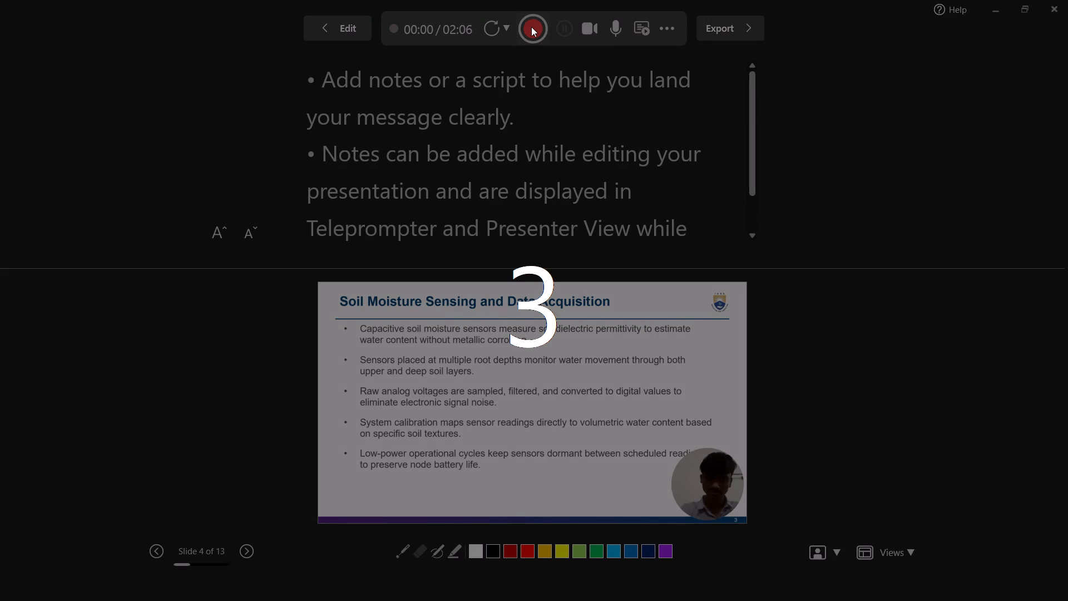
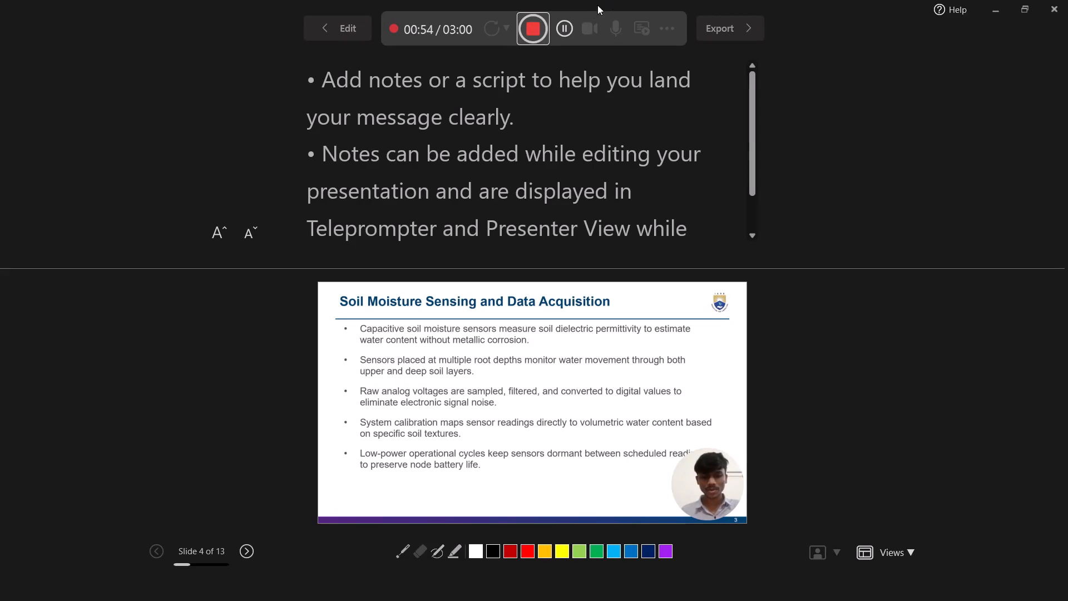
Stop the recording of slide 4, Soil Moisture Sensing and Data Acquisition.
click(536, 28)
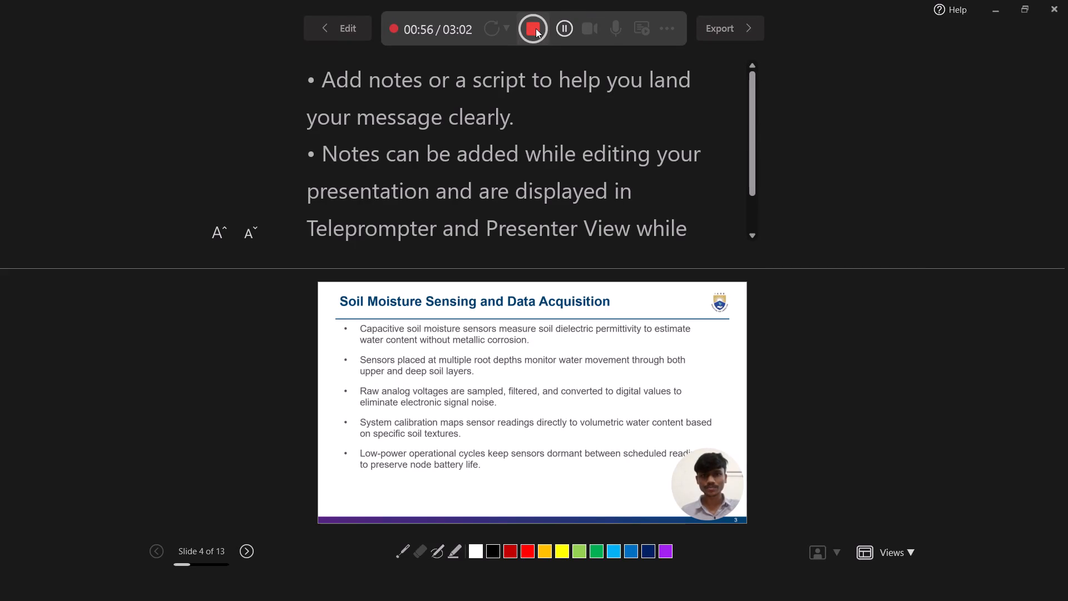
Advance to slide 5 of the presentation and start recording its narration with the camera.
key(Down)
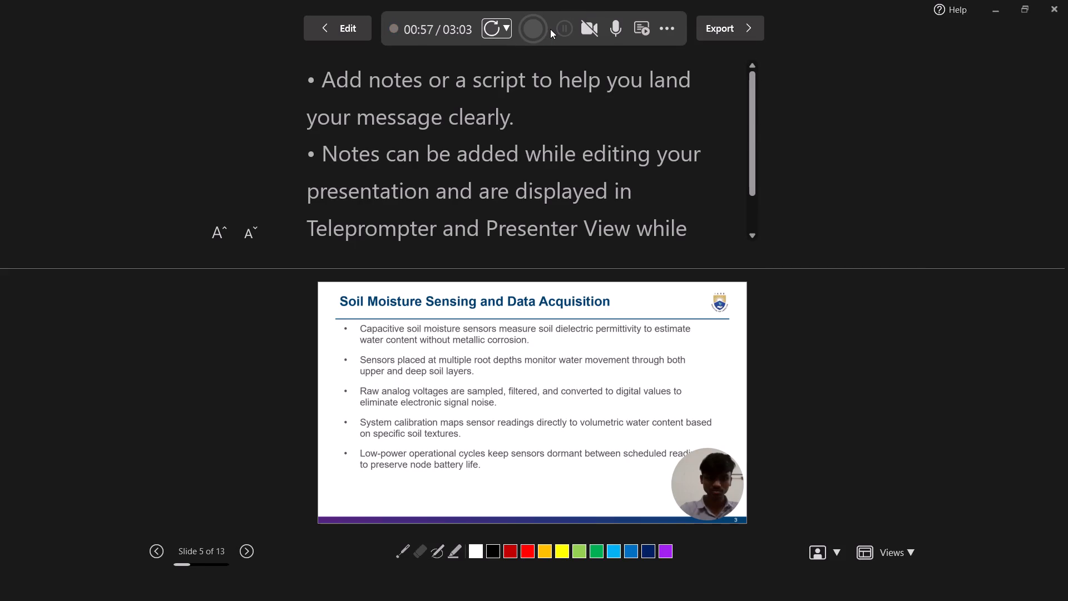
click(526, 32)
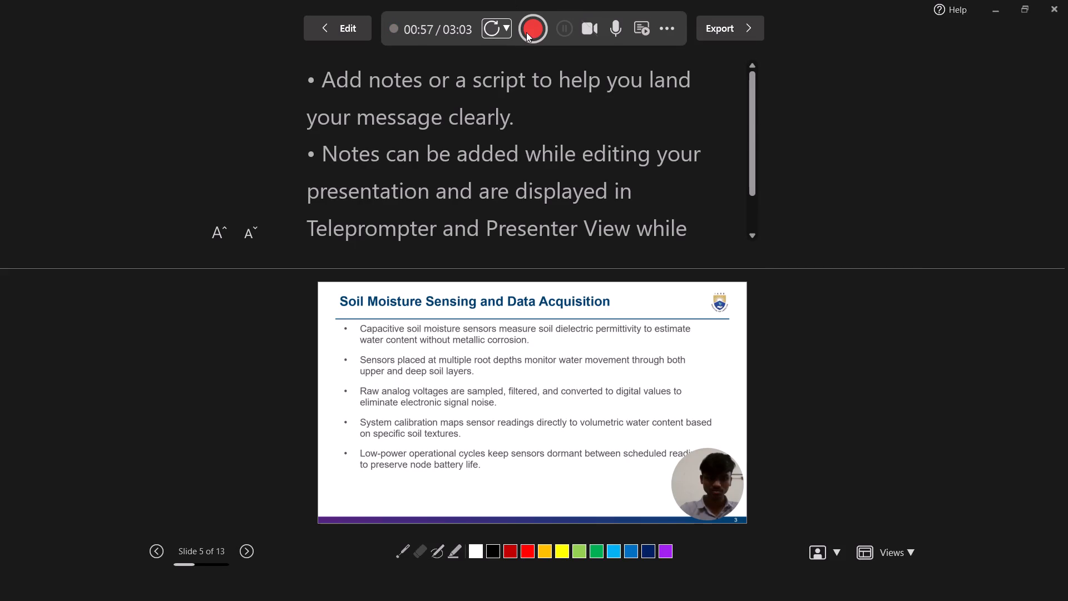
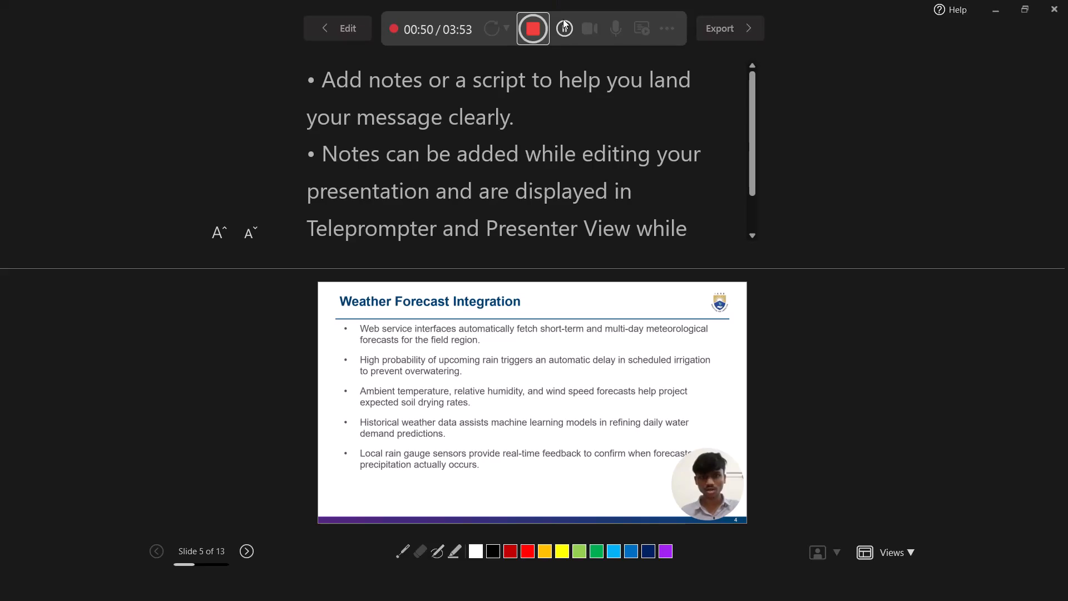
Stop the recording of slide 5, Weather Forecast Integration.
click(536, 21)
Advance to slide 6 of the presentation and start recording its narration with the camera.
key(Down)
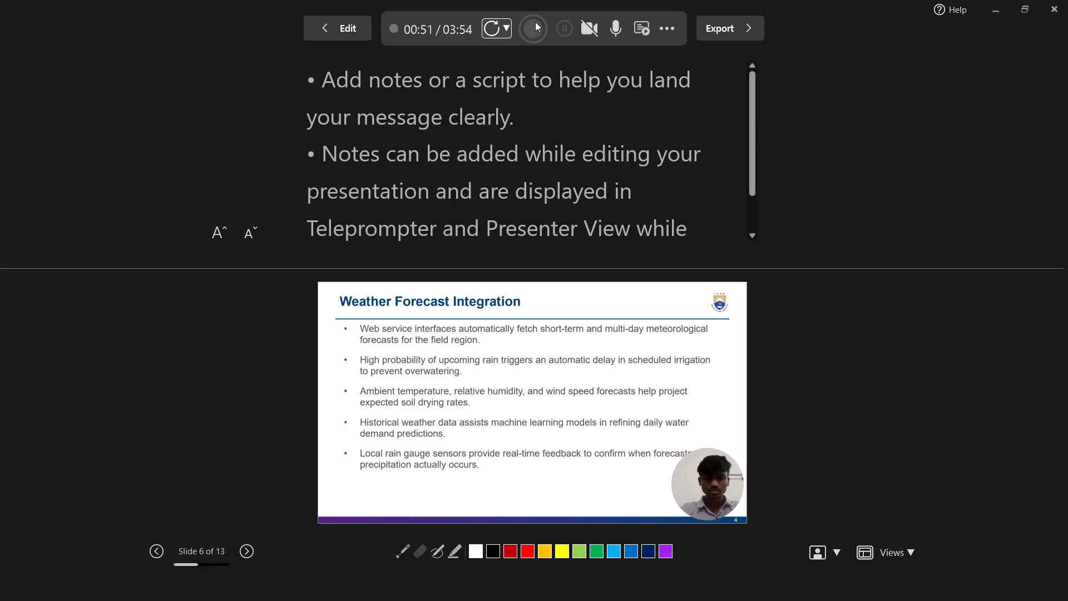
click(529, 25)
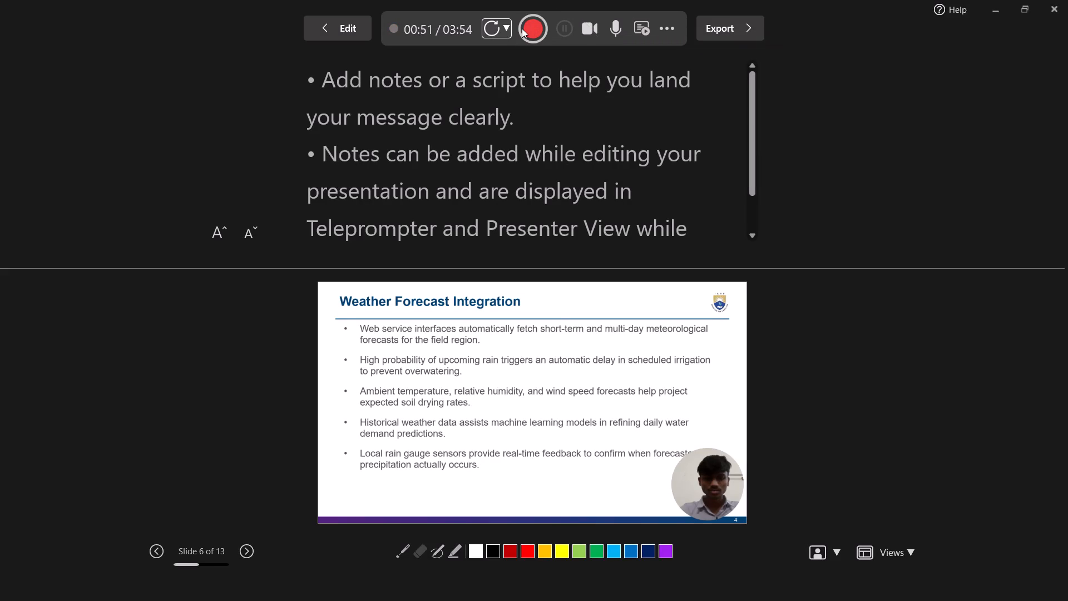
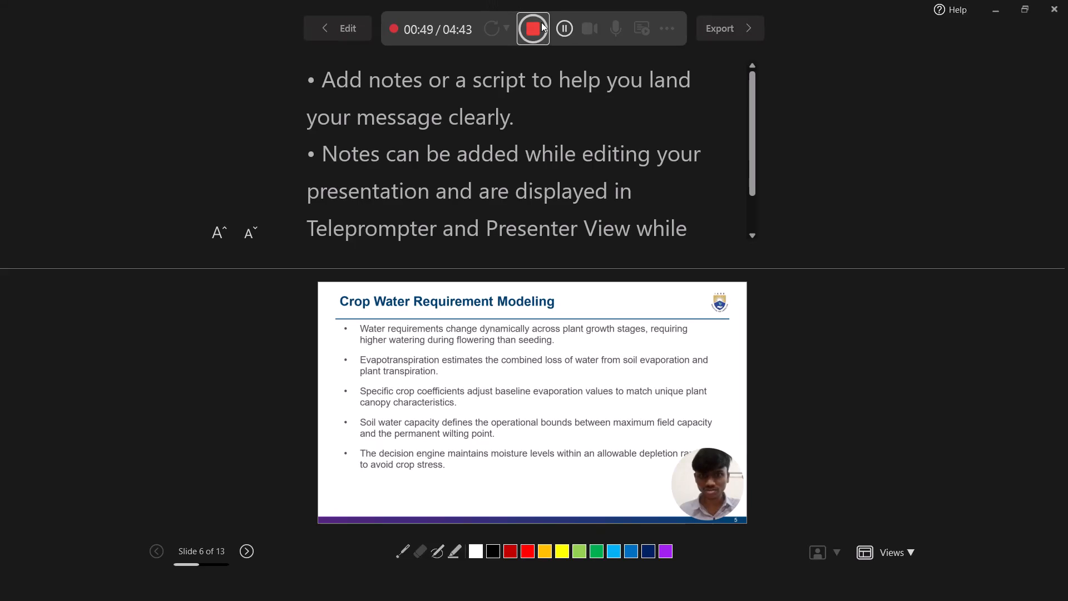
Stop the recording of slide 6, Crop Water Requirement Modeling.
click(547, 32)
click(540, 31)
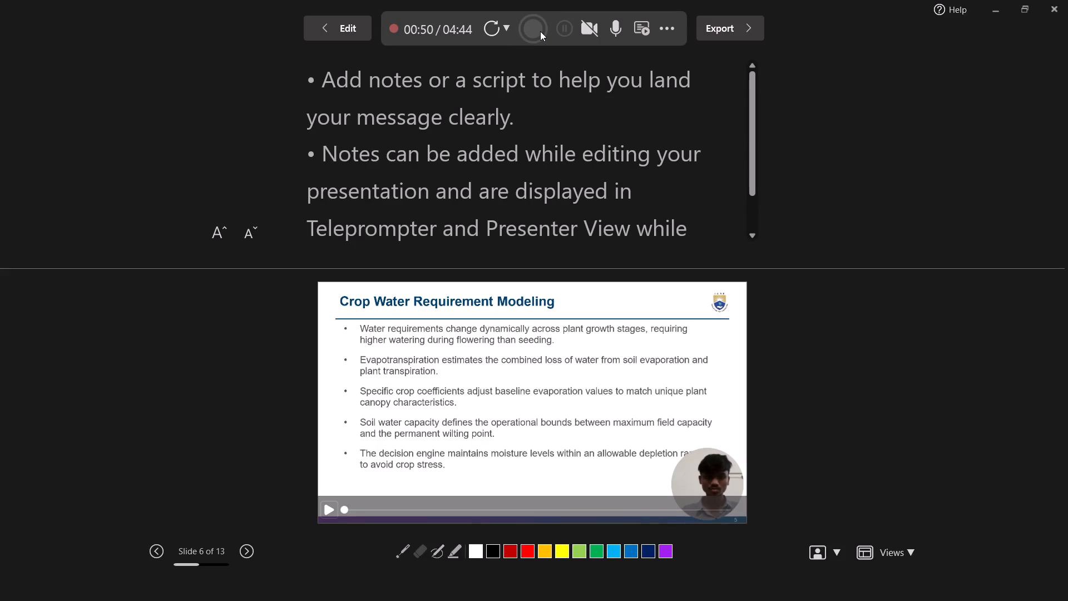
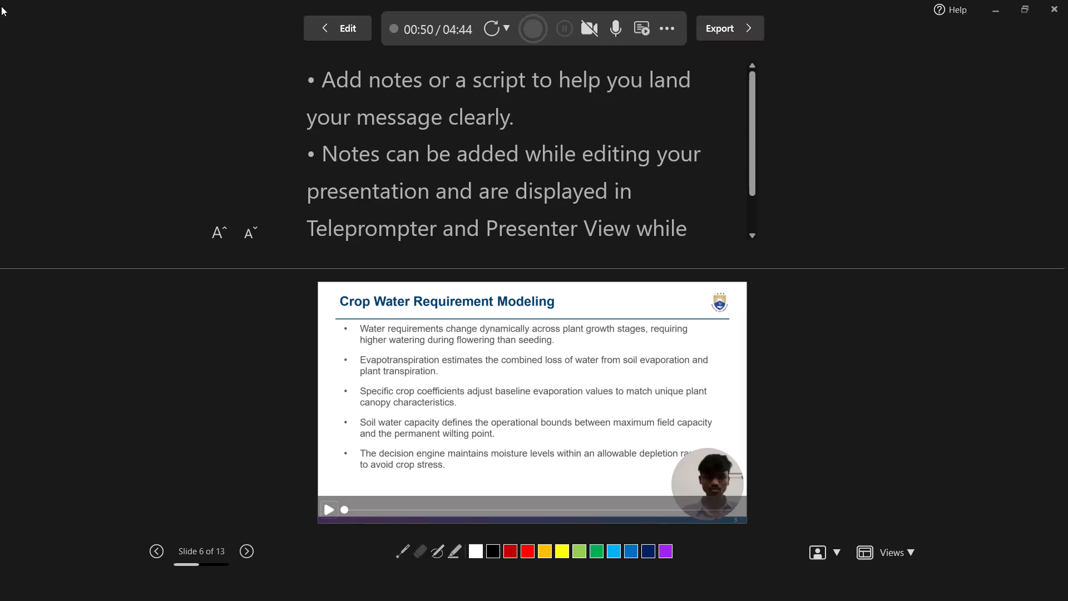
Start recording slide 7, Intelligent Decision Engine Architecture, with camera and narration.
click(85, 11)
scroll(87, 12, up, 1)
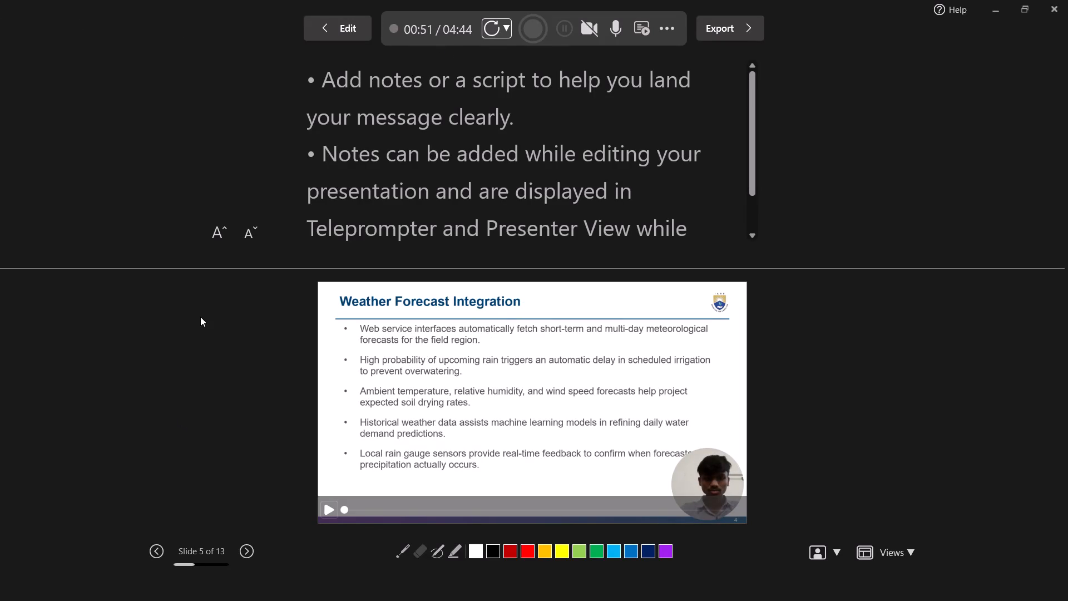
key(Down)
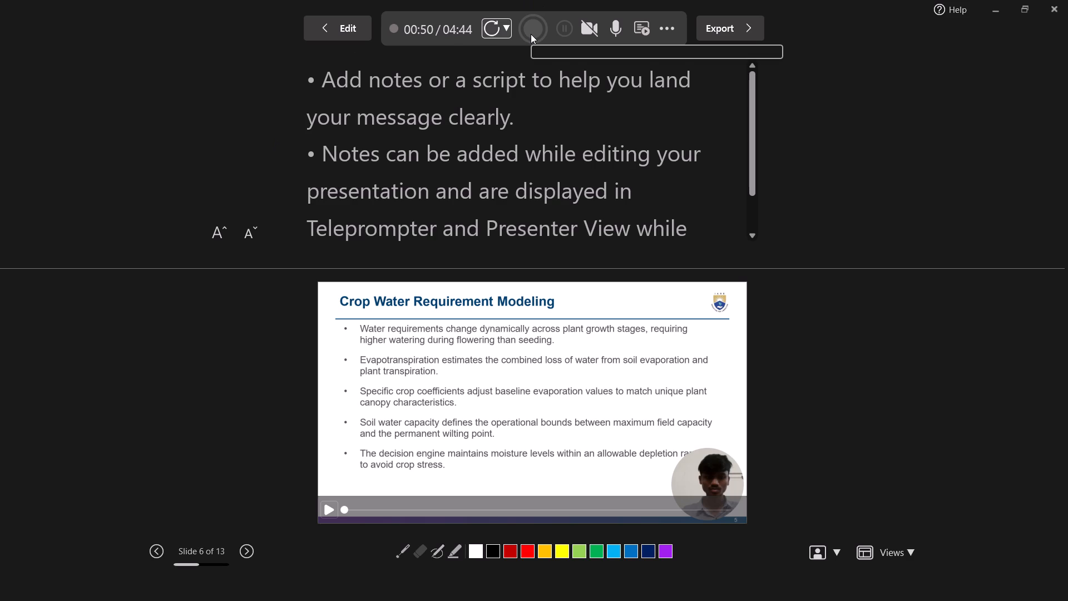
key(Down)
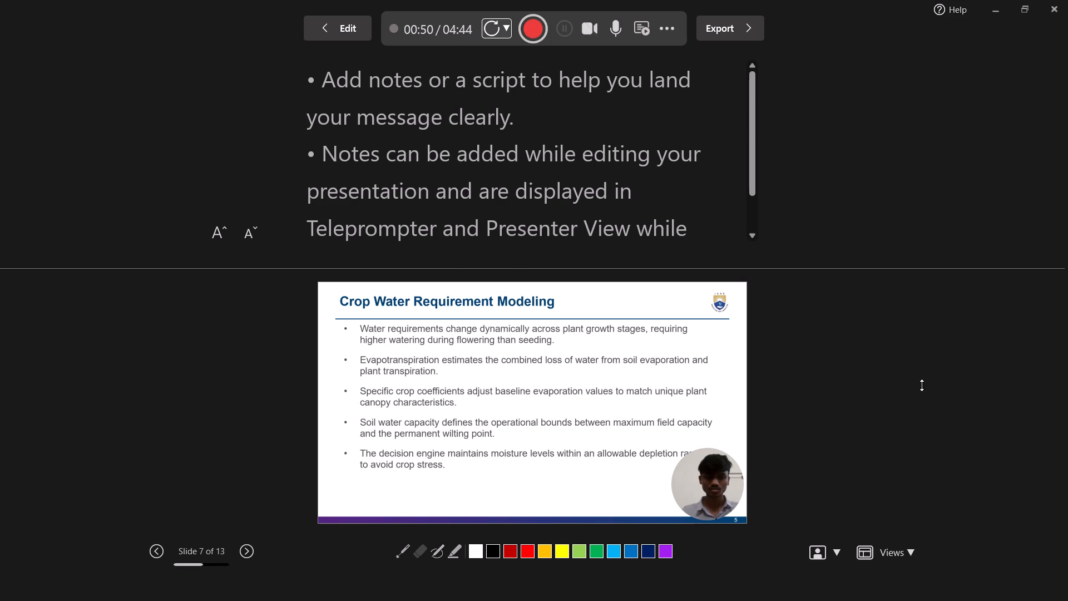
click(539, 27)
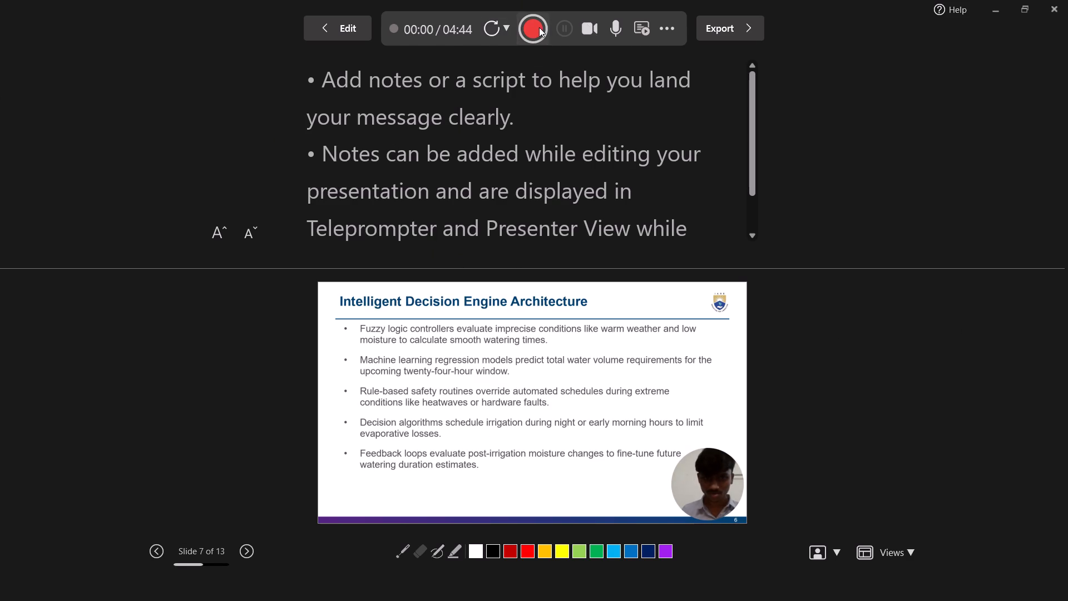
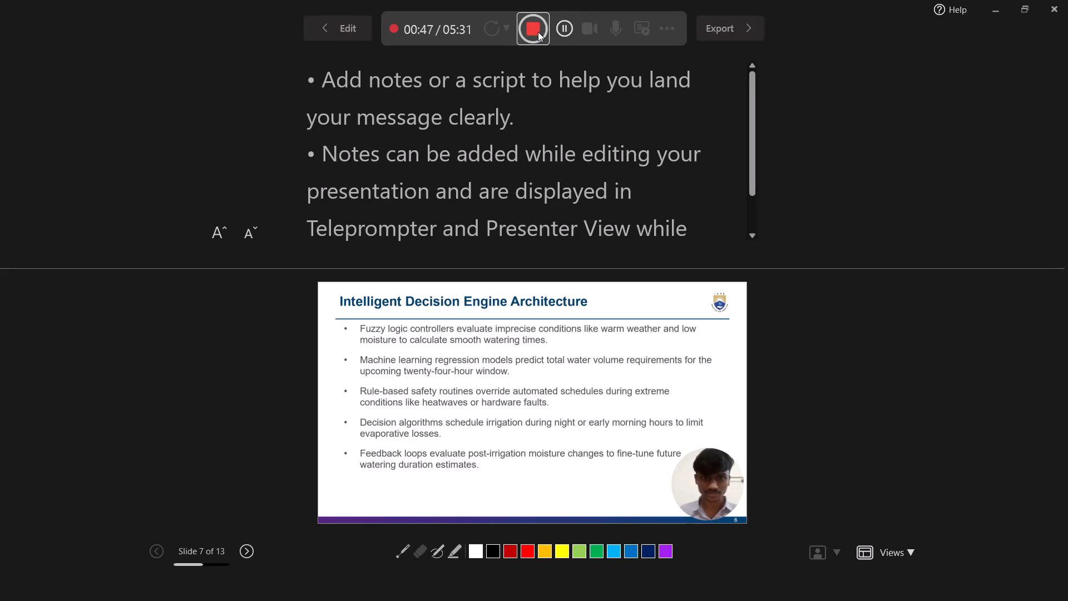
Stop recording slide 7, Intelligent Decision Engine Architecture.
click(538, 32)
Advance to slide 8, Hardware and Actuation Layer Implementation, and start recording it with camera and narration.
key(Down)
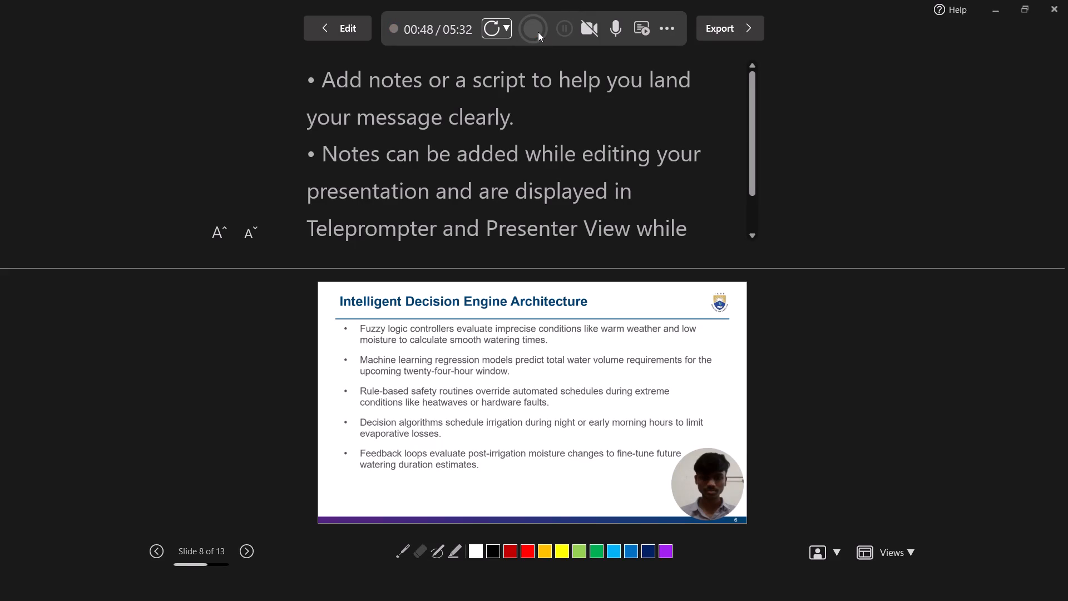
click(523, 31)
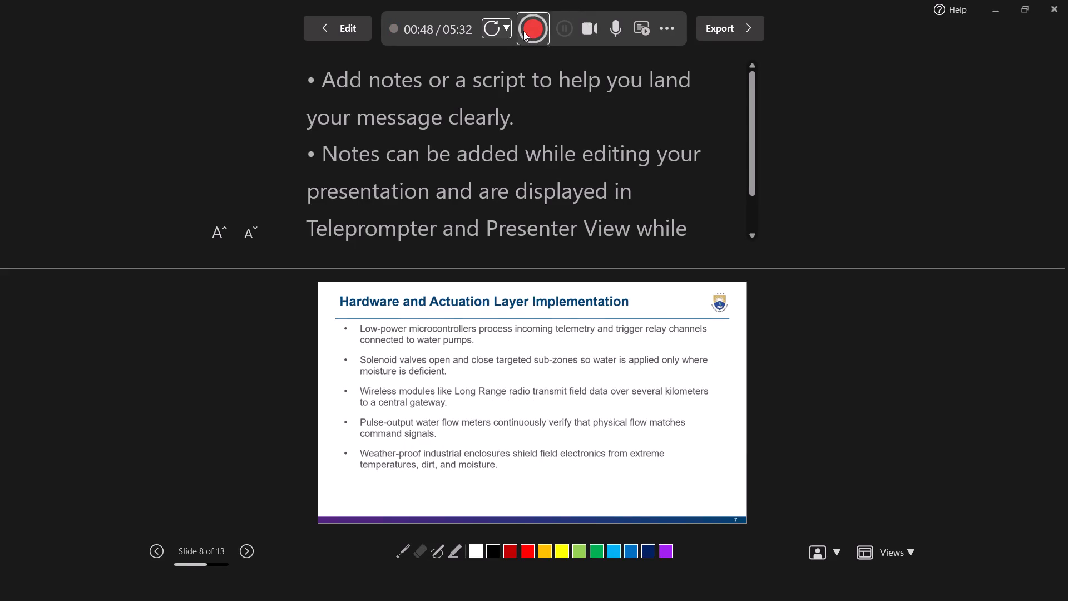
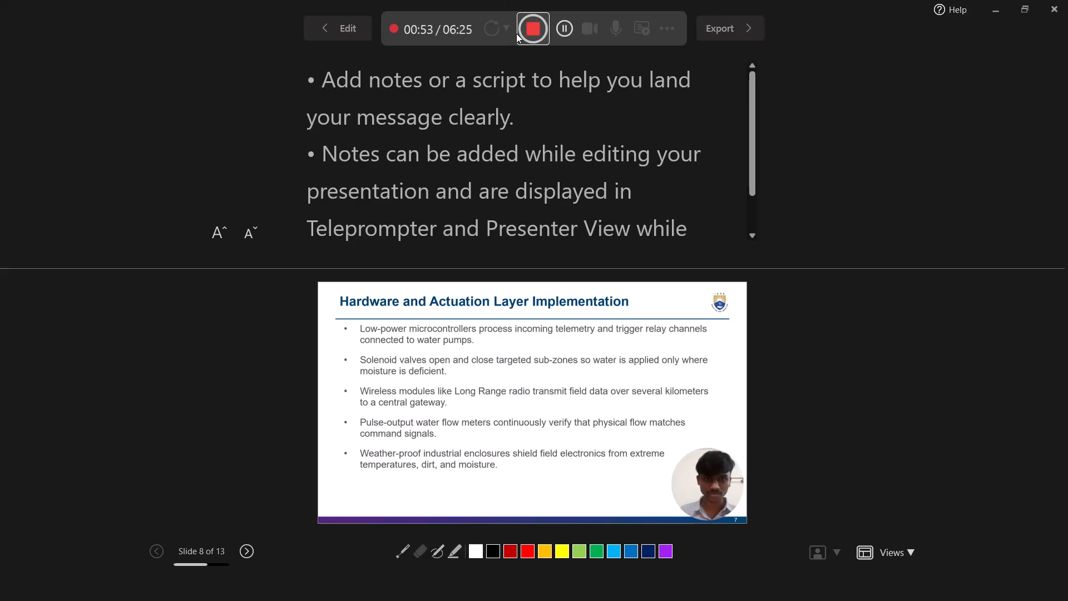
Stop recording slide 8, Hardware and Actuation Layer Implementation.
click(532, 30)
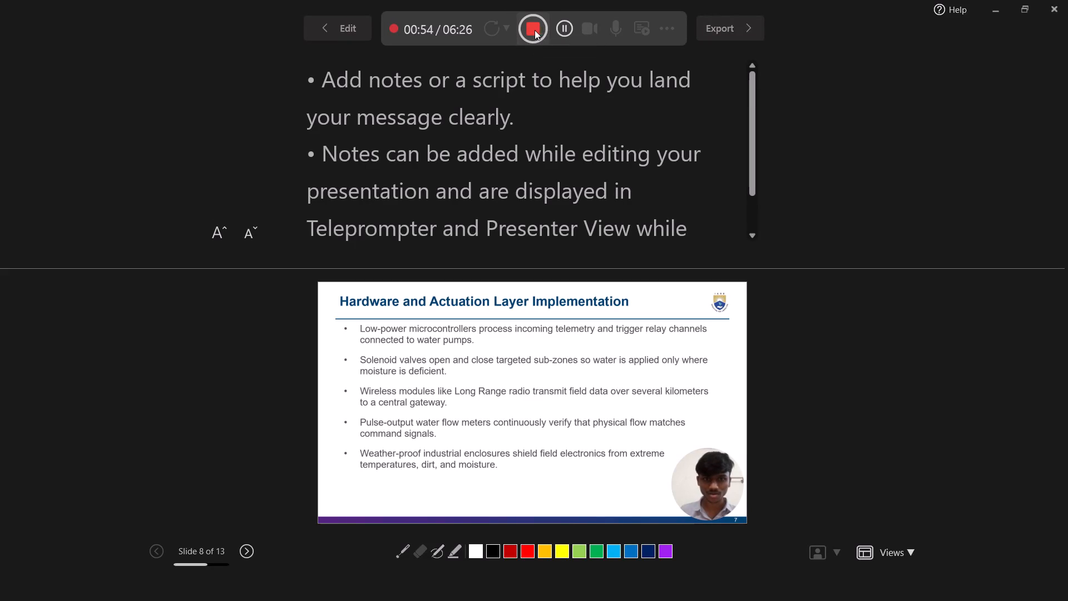
Advance to slide 9, Cloud Infrastructure and Data Pipeline, and start recording it with camera and narration.
key(Down)
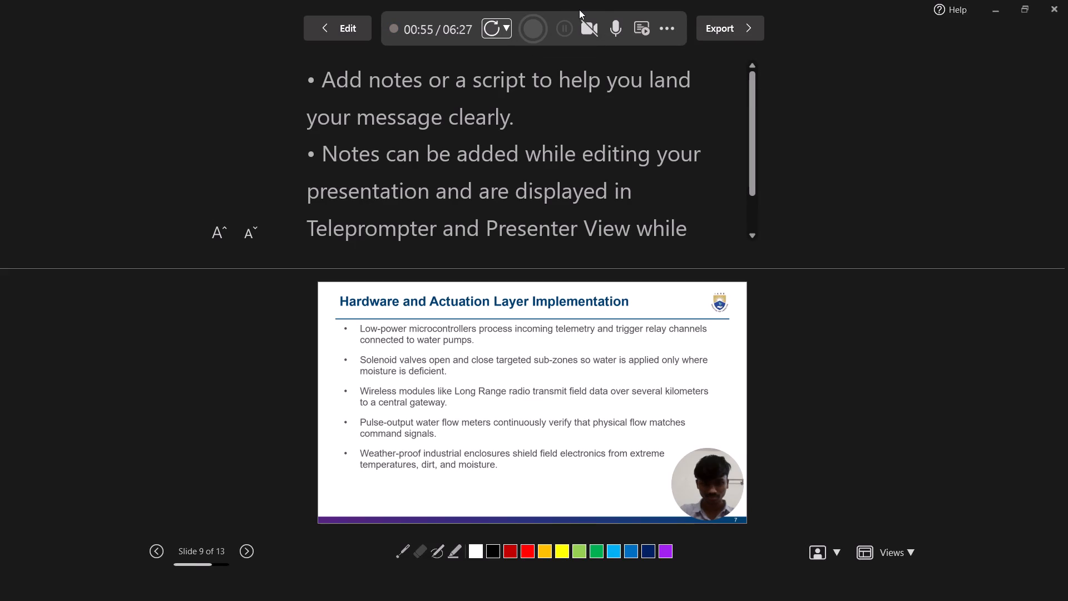
click(535, 30)
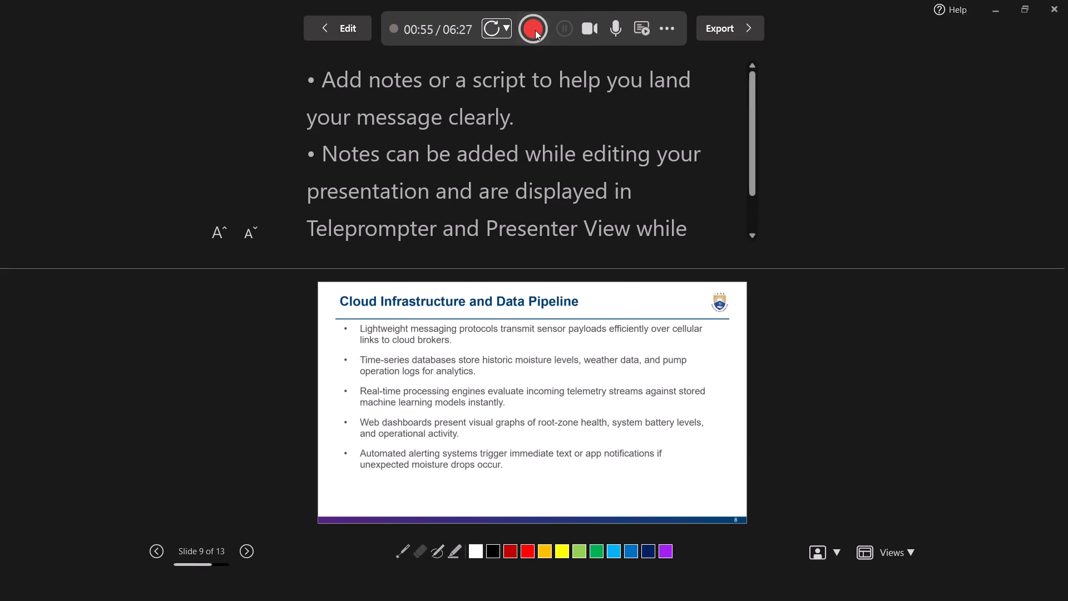
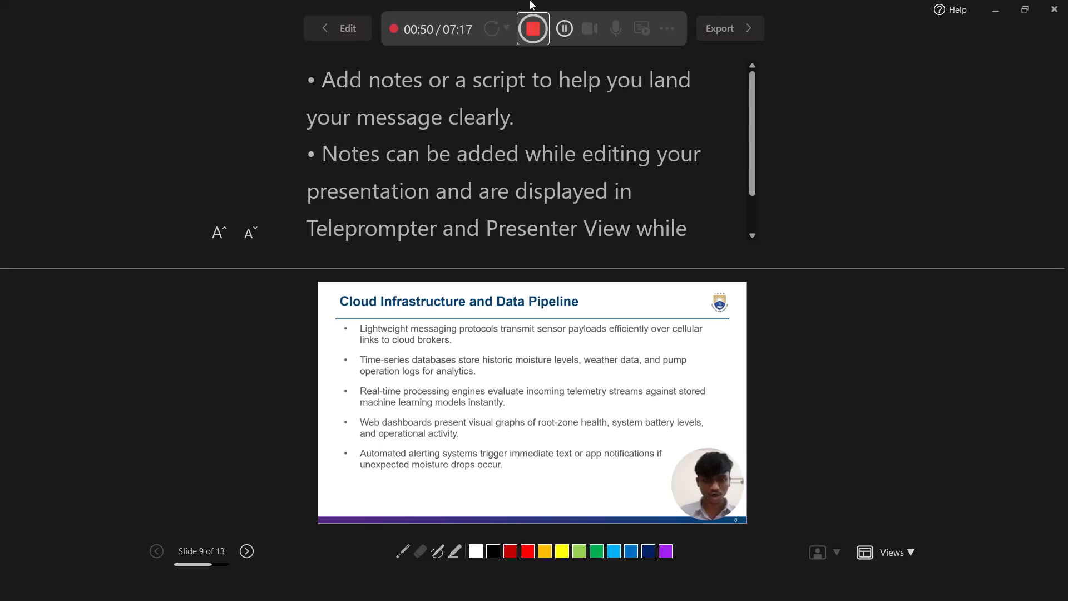
Stop recording slide 9, Cloud Infrastructure and Data Pipeline.
click(531, 33)
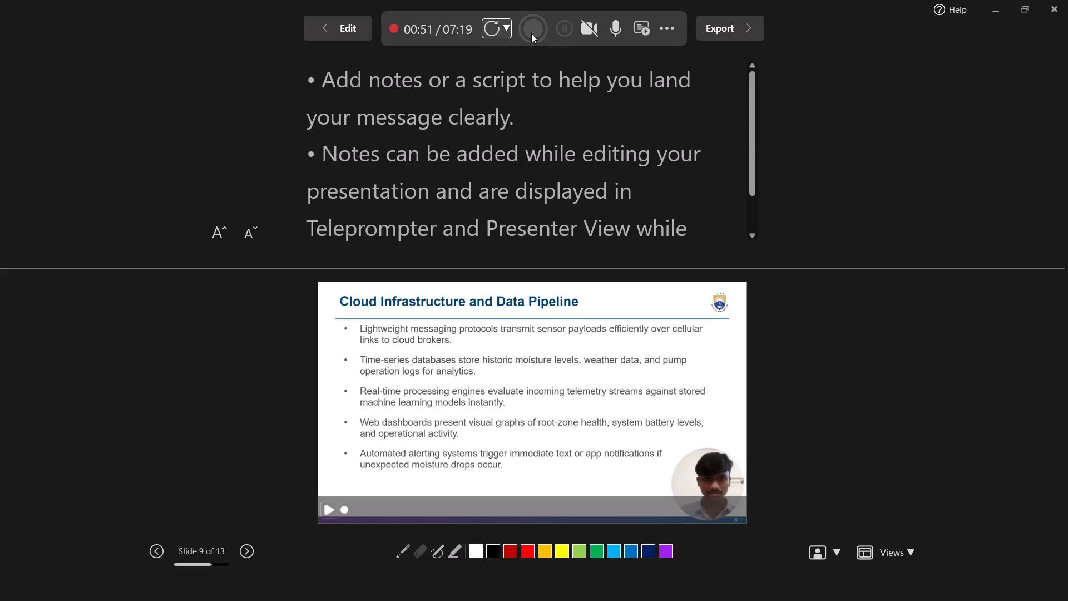
Advance to slide 10, System Optimization and Energy Efficiency, and start recording it with camera and narration.
key(Down)
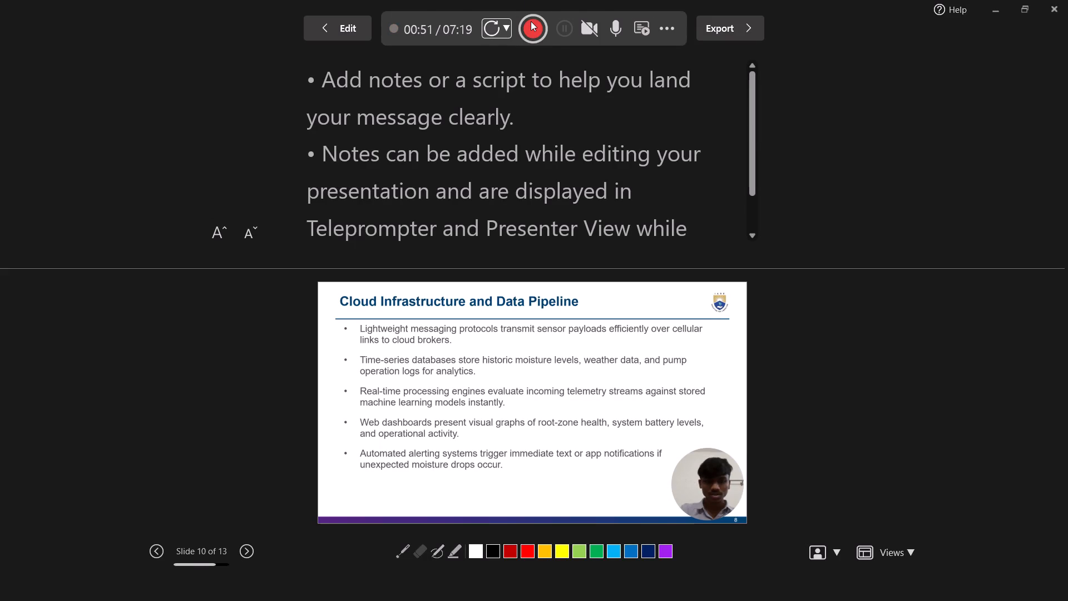
click(526, 23)
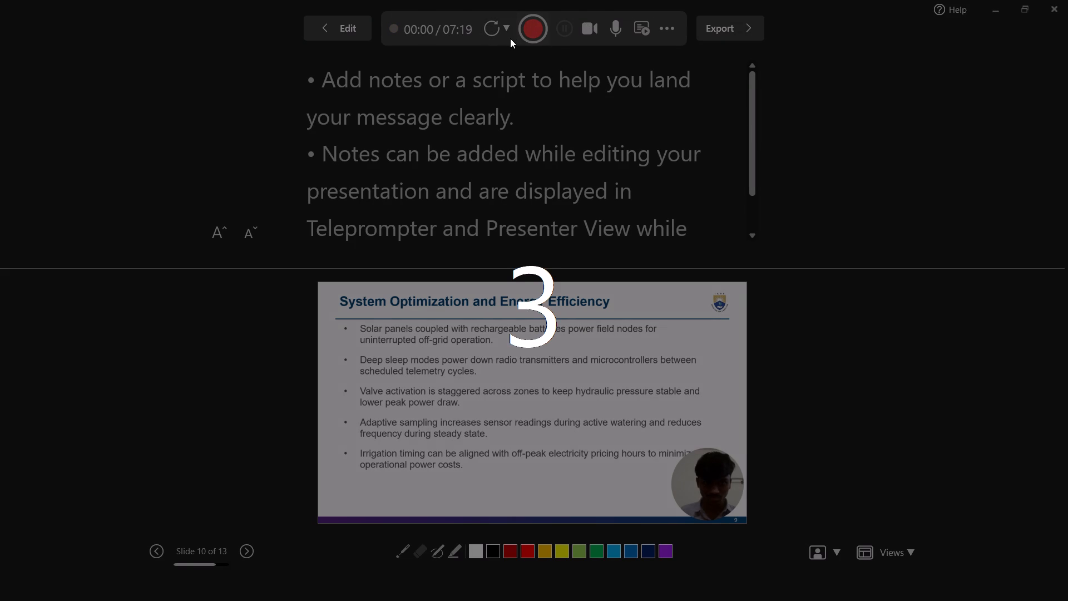
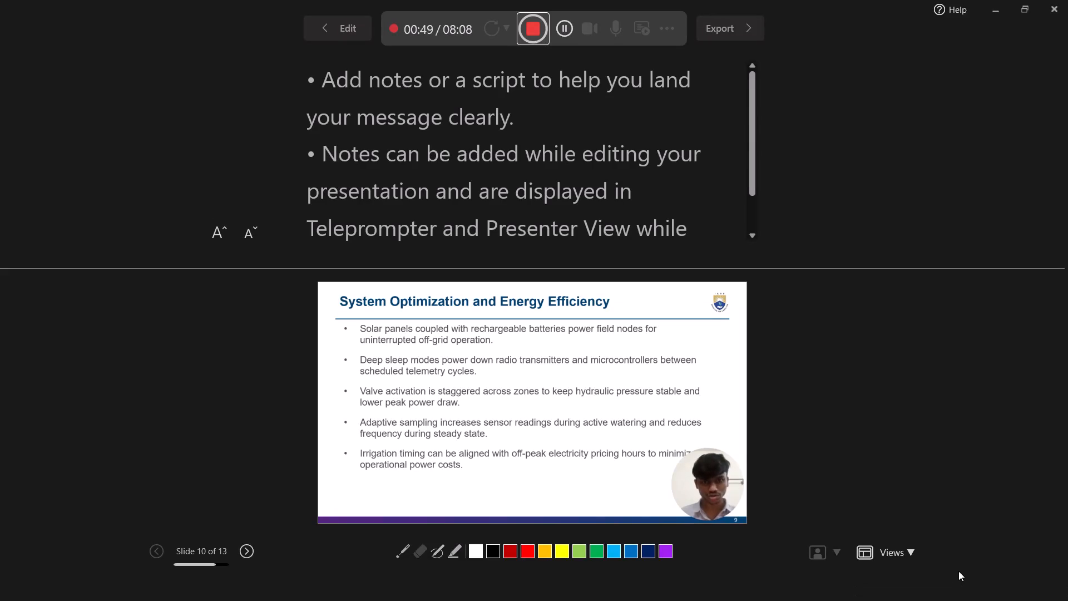
Stop recording slide 10, System Optimization and Energy Efficiency.
click(528, 18)
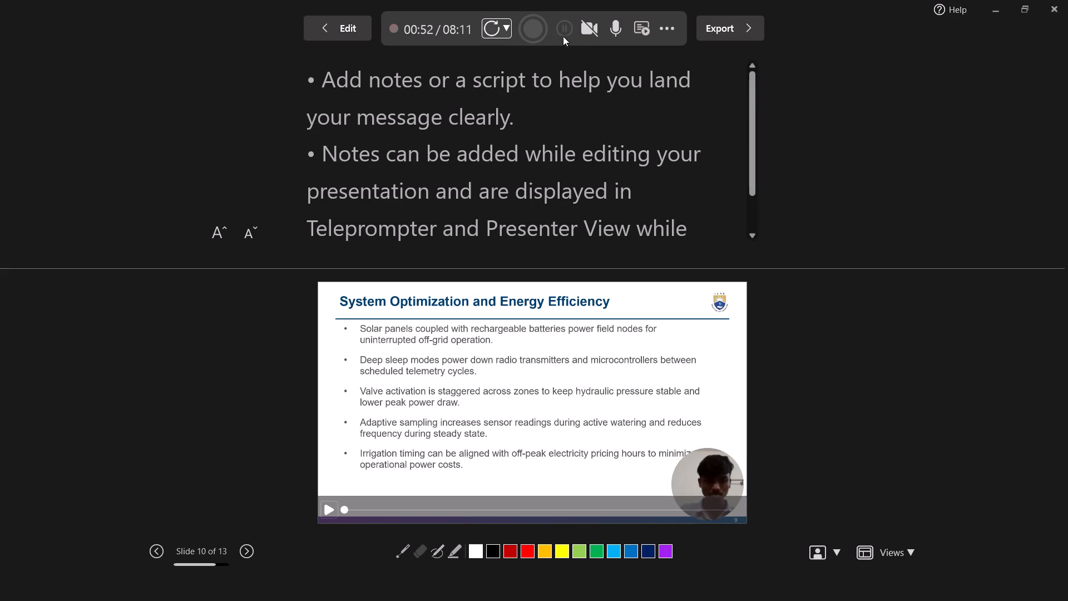
Advance to slide 11, Real-World Case Study and Performance Metrics, and start recording it with camera and narration.
key(Down)
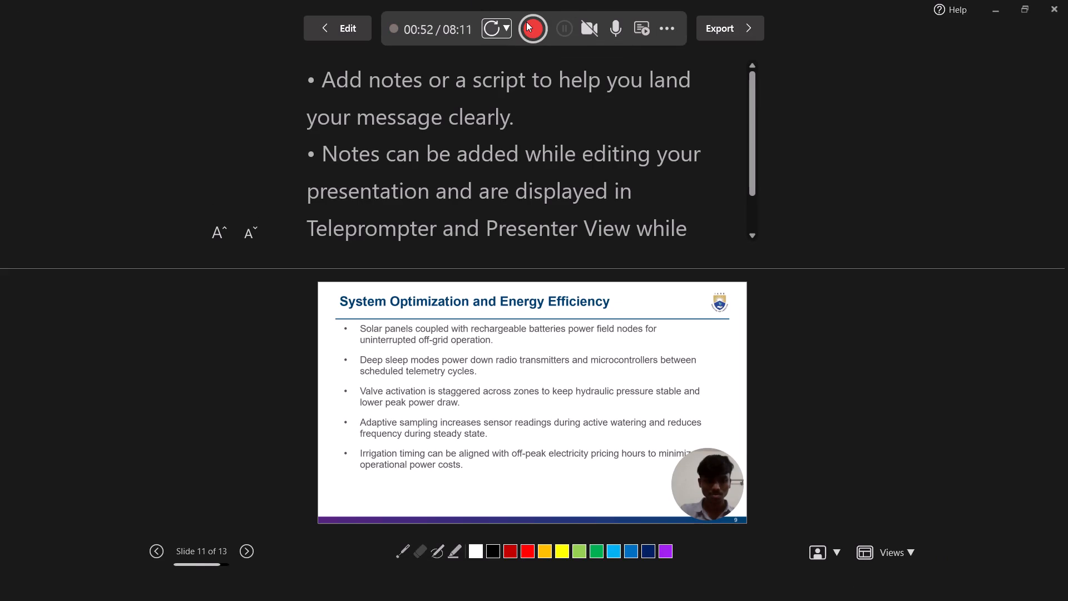
click(526, 22)
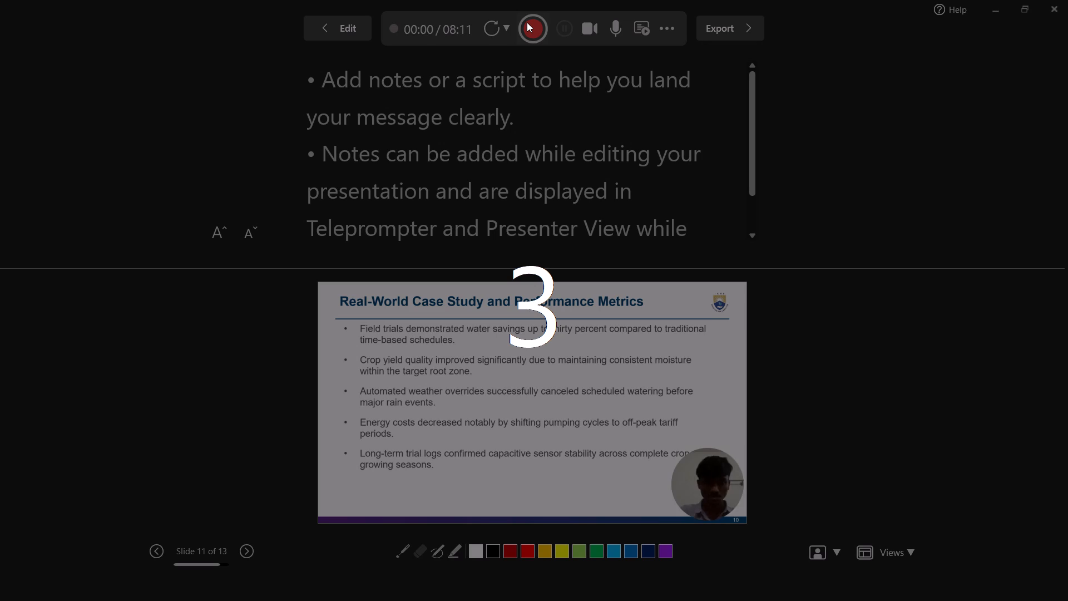
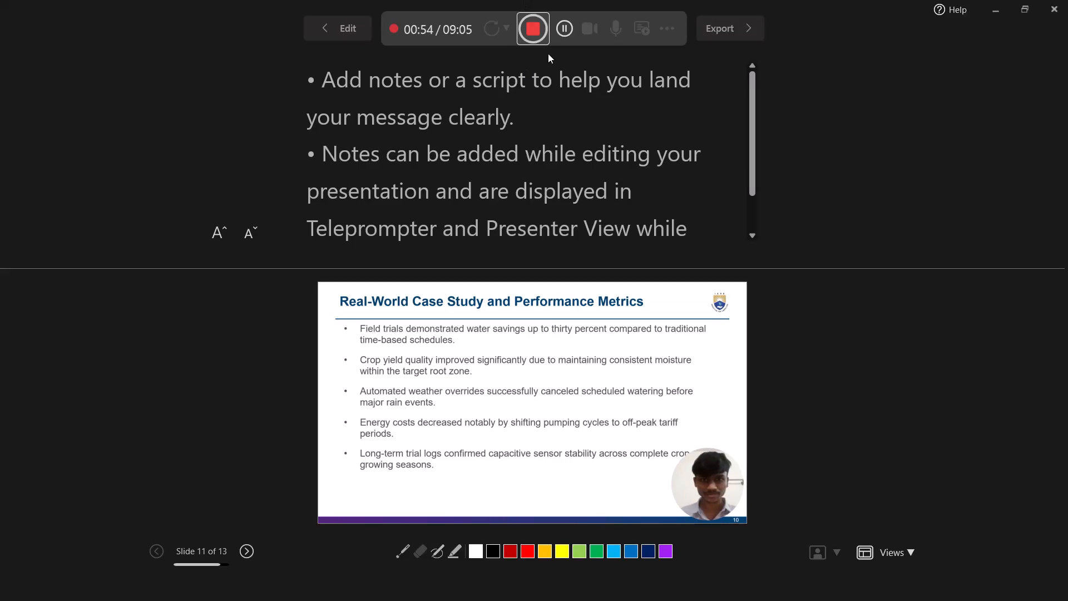
Stop recording slide 11 and advance to slide 12, Technical Challenges and Future Horizons.
click(536, 33)
key(Down)
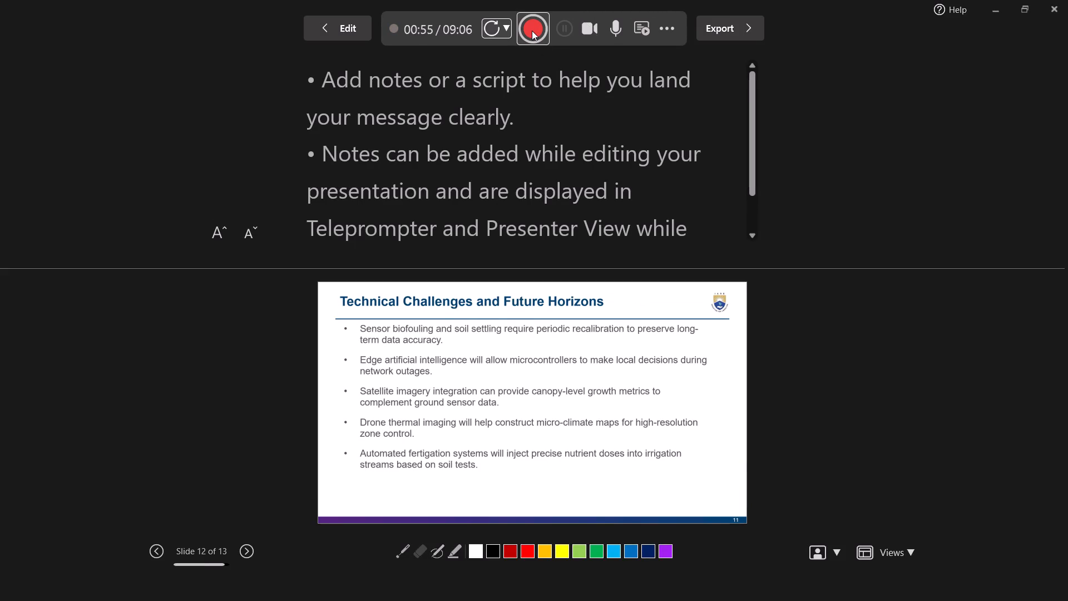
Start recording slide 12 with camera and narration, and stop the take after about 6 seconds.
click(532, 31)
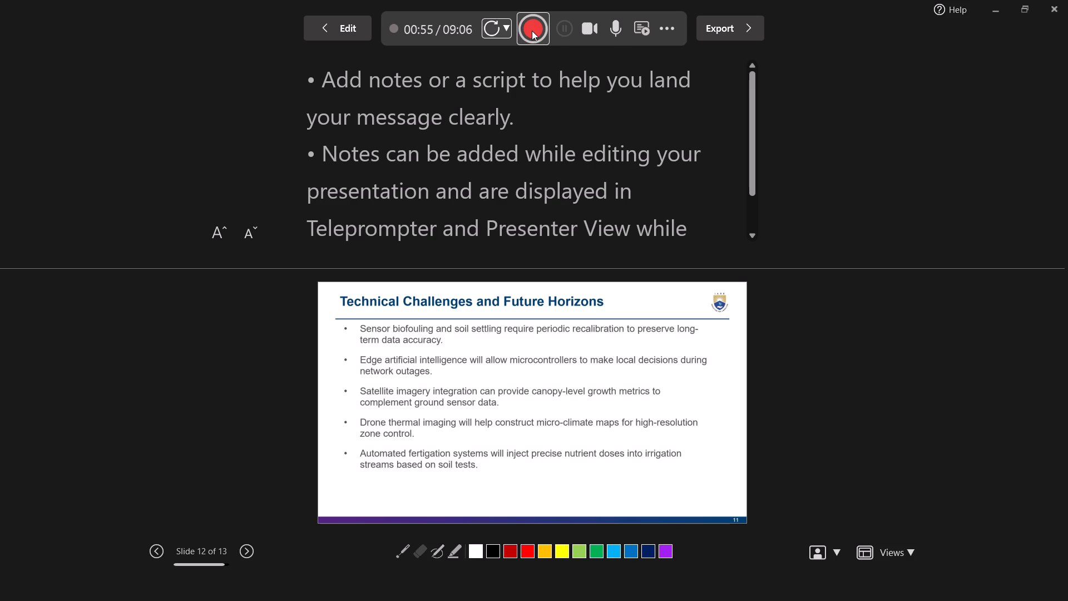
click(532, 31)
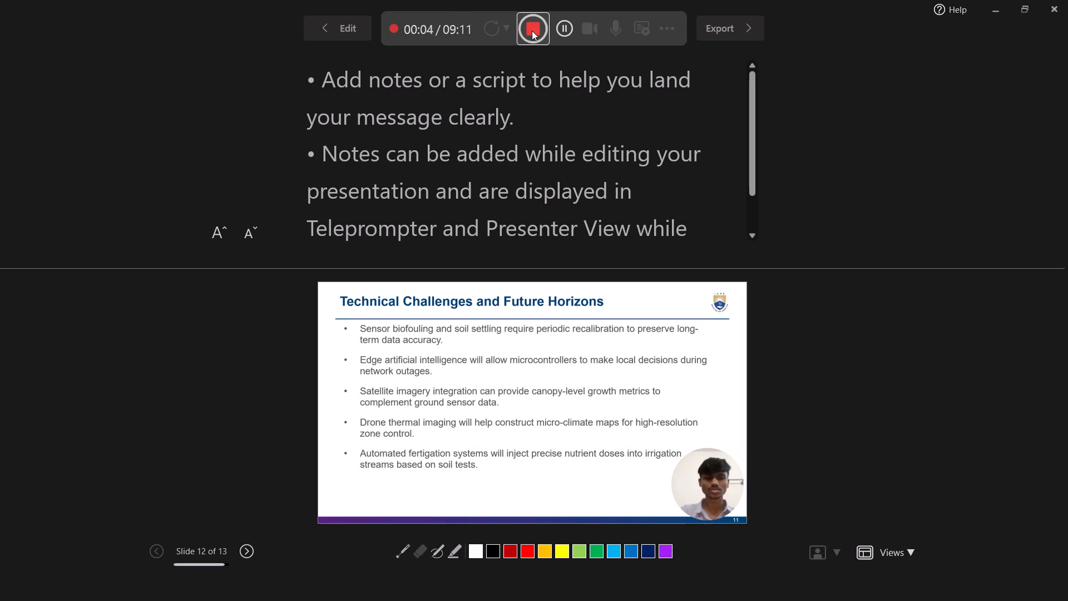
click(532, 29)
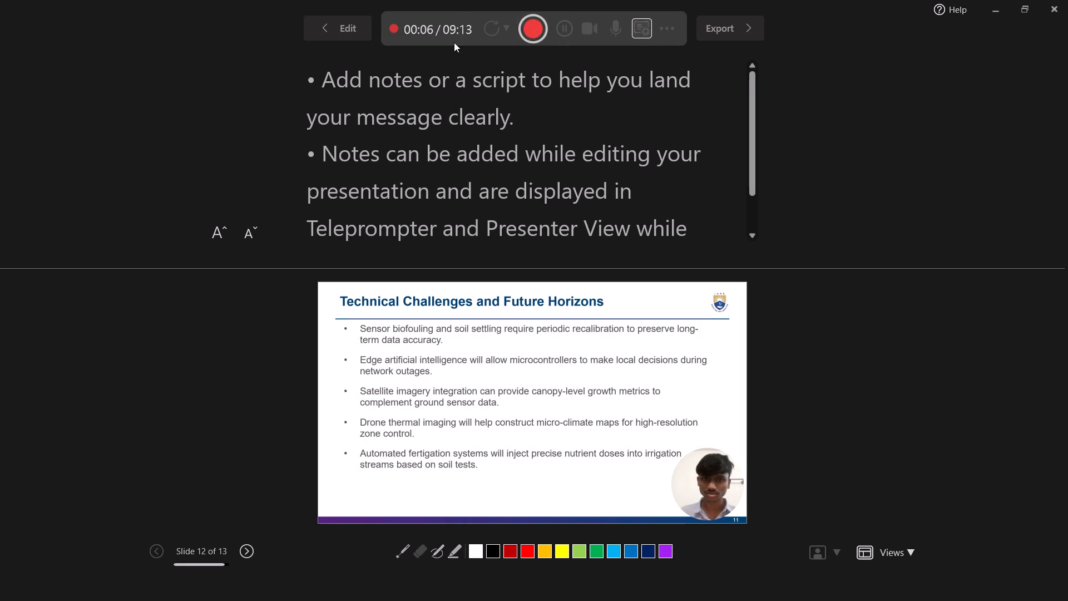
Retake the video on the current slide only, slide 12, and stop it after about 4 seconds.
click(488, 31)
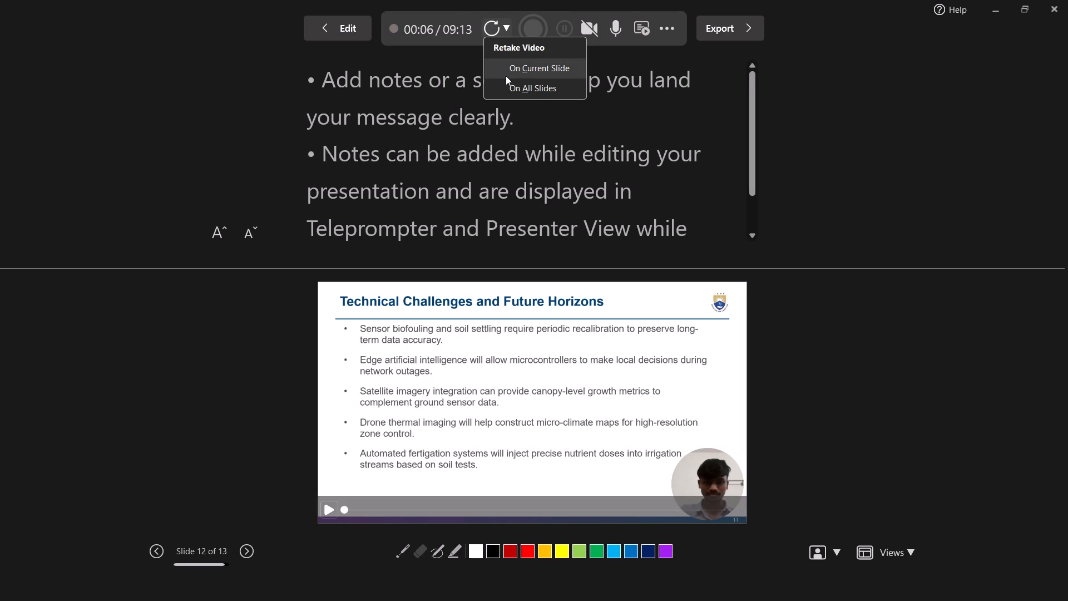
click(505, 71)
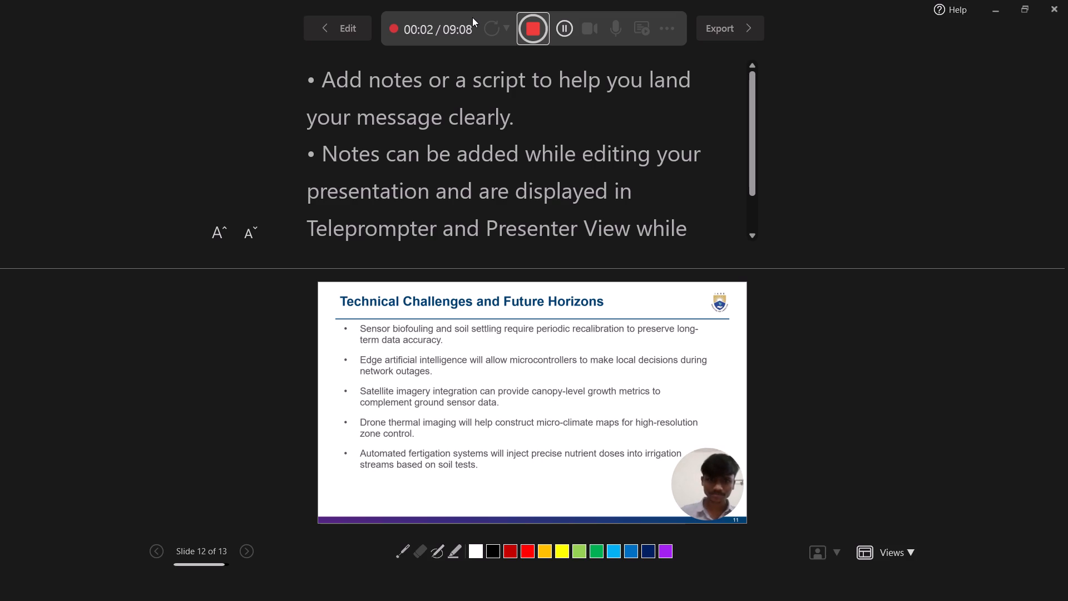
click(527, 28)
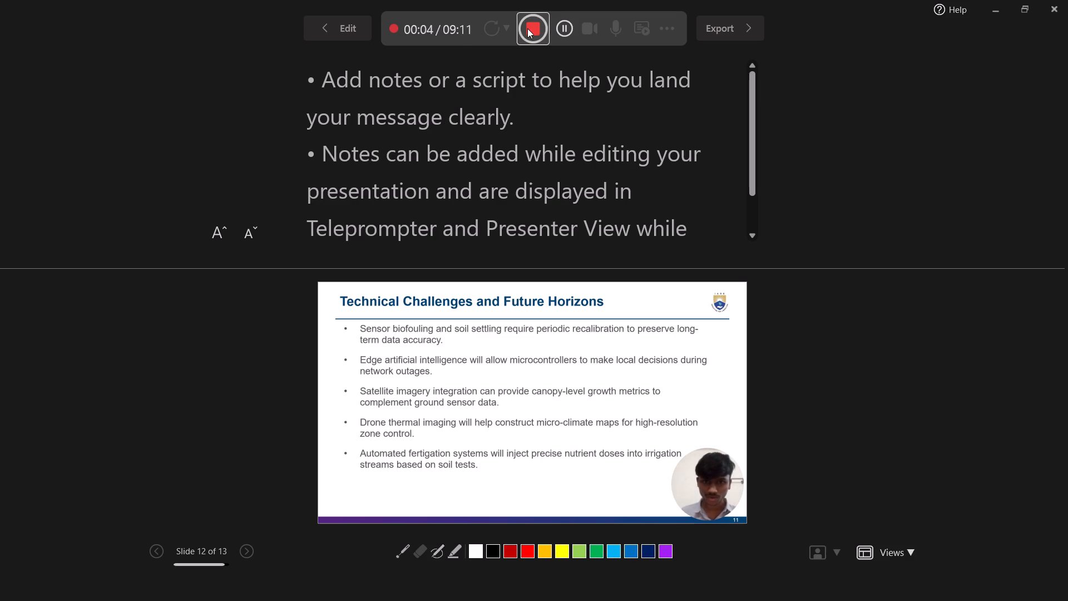
Start another retake of the narrated camera video for the current slide only, Technical Challenges and Future Horizons.
click(487, 35)
double_click(505, 64)
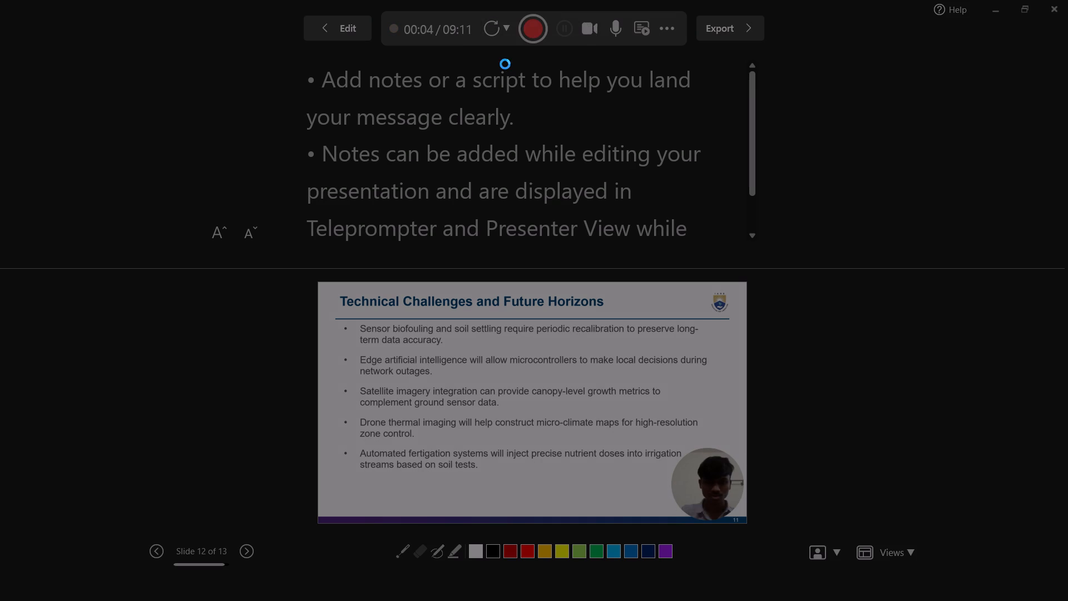
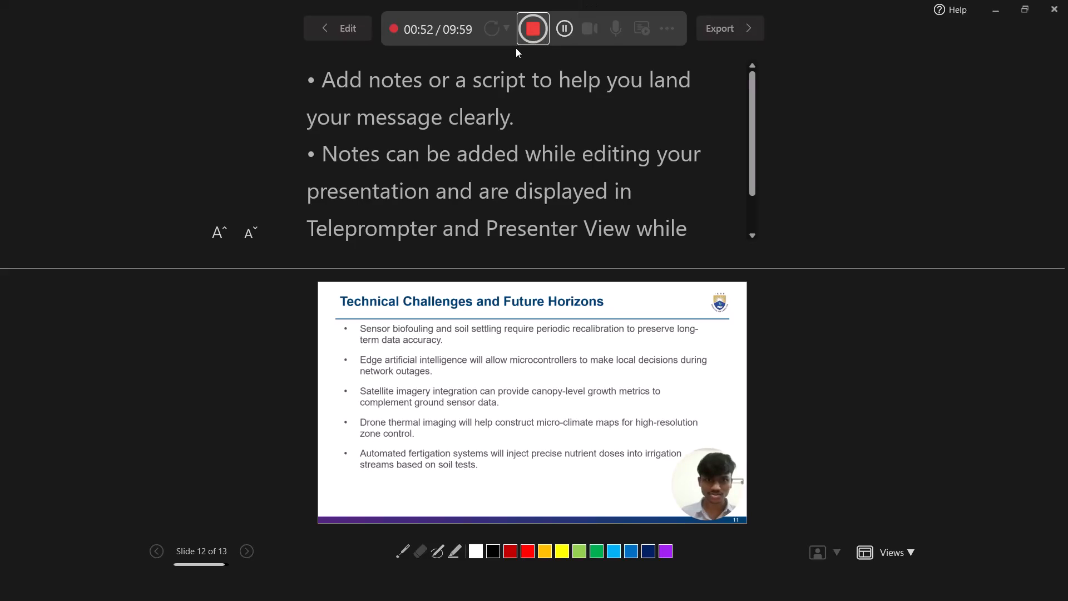
Stop the retake of slide 12, Technical Challenges and Future Horizons, and advance to slide 13.
click(535, 29)
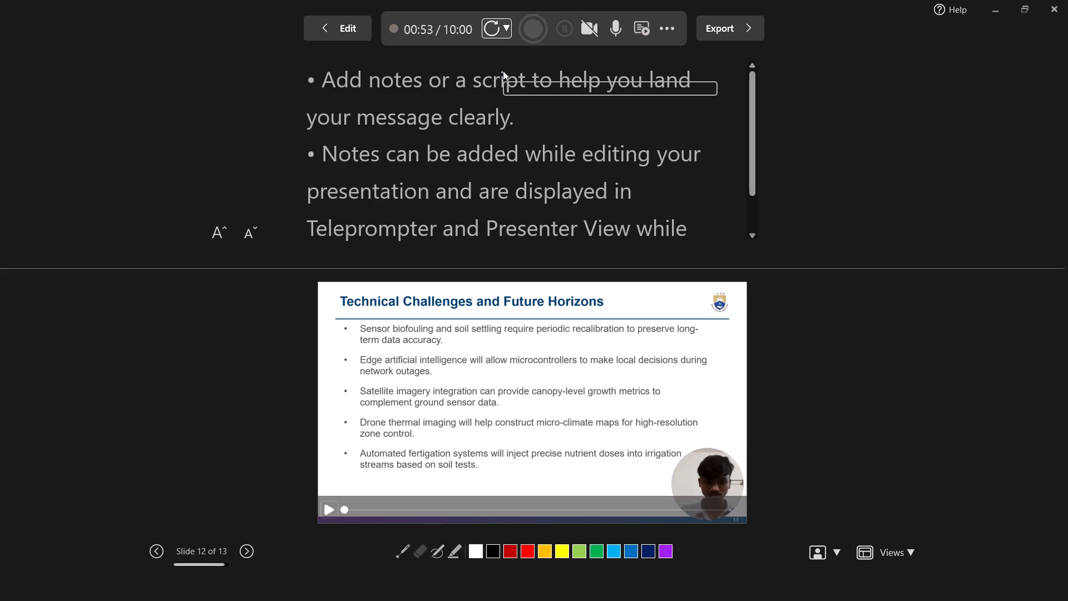
key(Down)
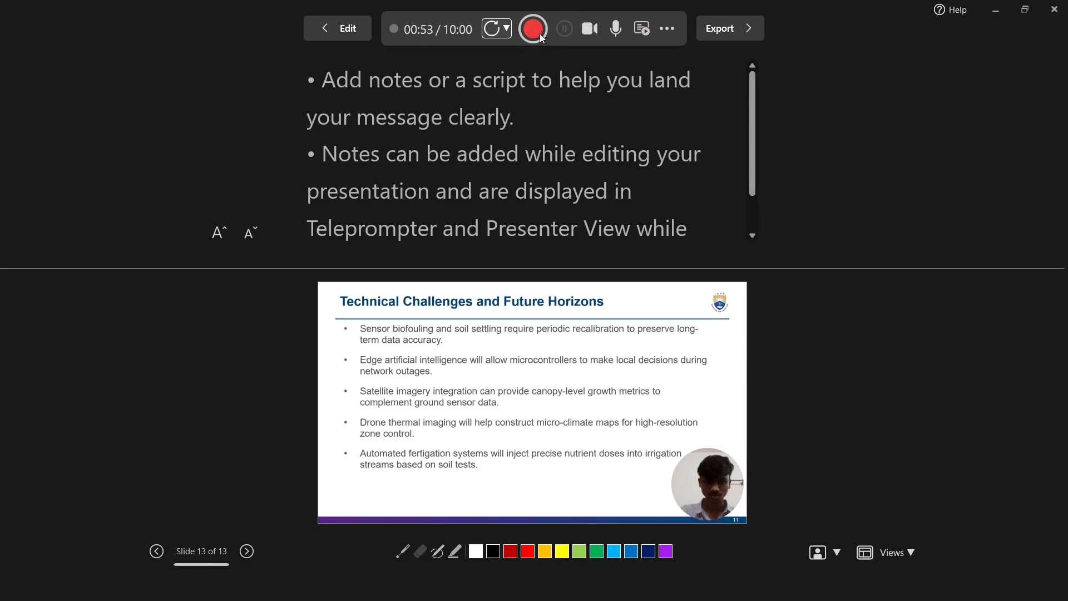
Record the closing Thank You slide, slide 13, with camera and narration, and stop the take after about 4 seconds.
click(523, 28)
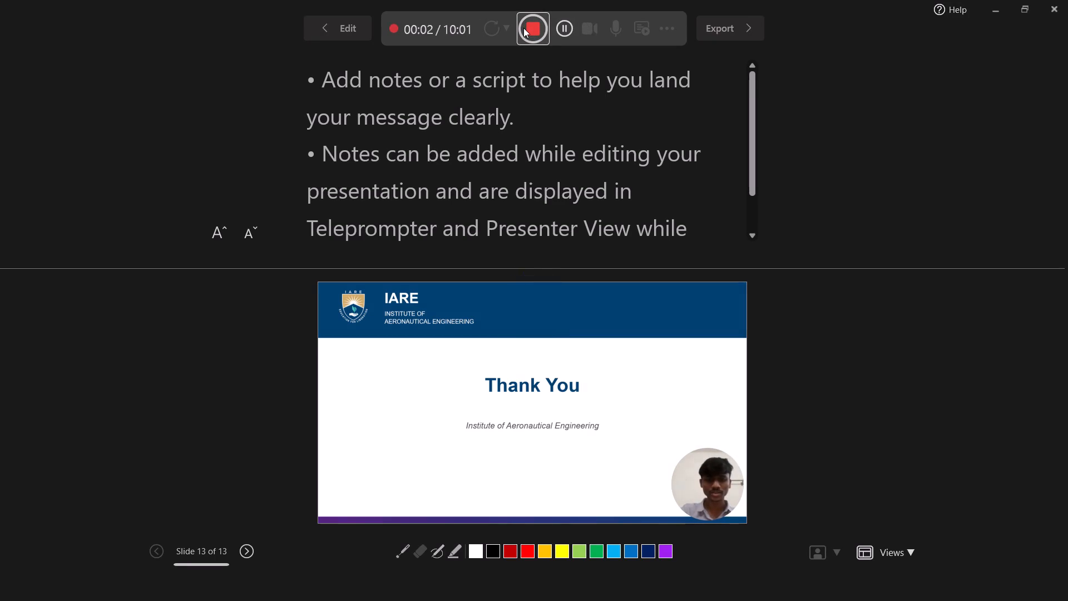
click(523, 28)
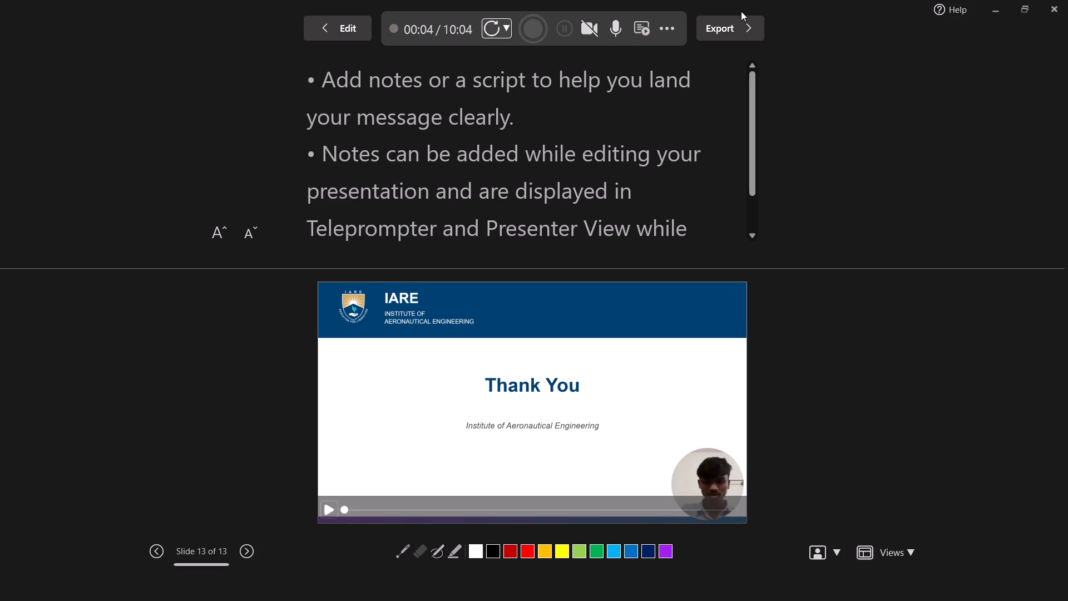
Export the recorded presentation as a Full HD (1080p) MP4 video to Downloads, keeping the suggested file name.
click(719, 18)
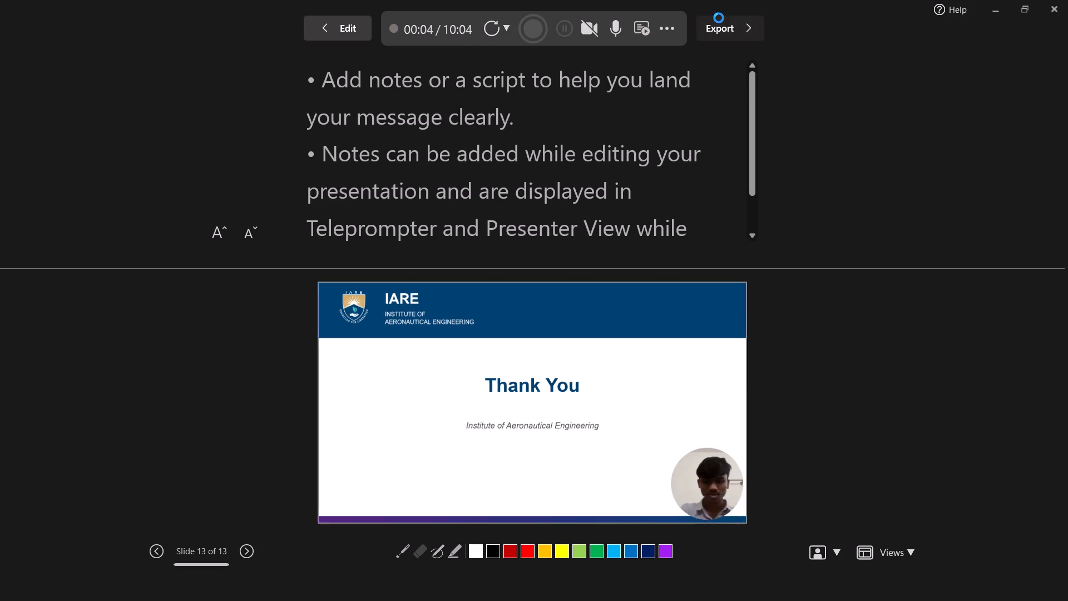
click(192, 457)
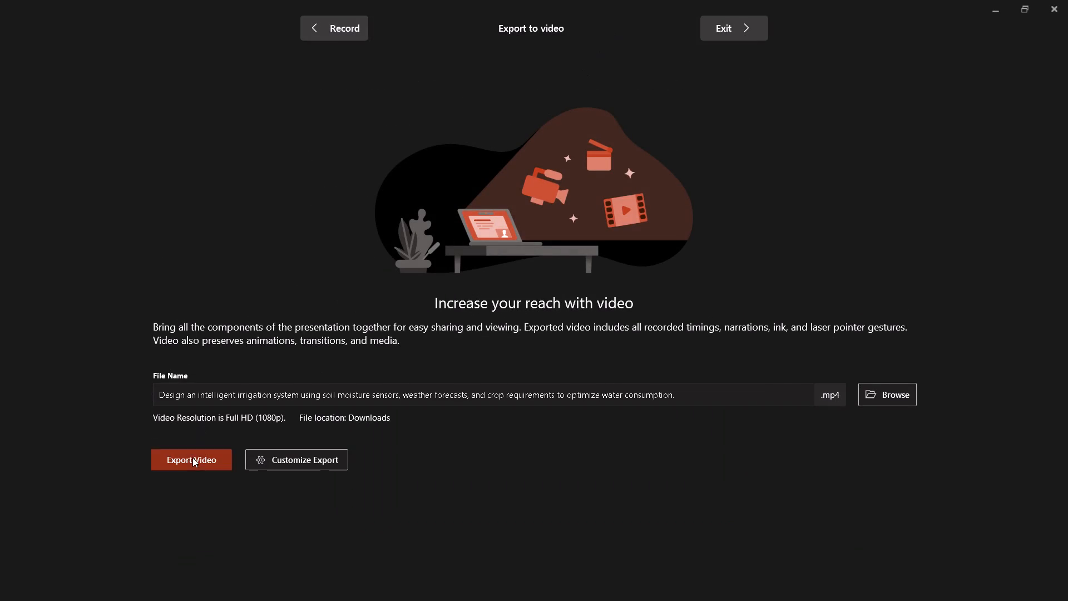
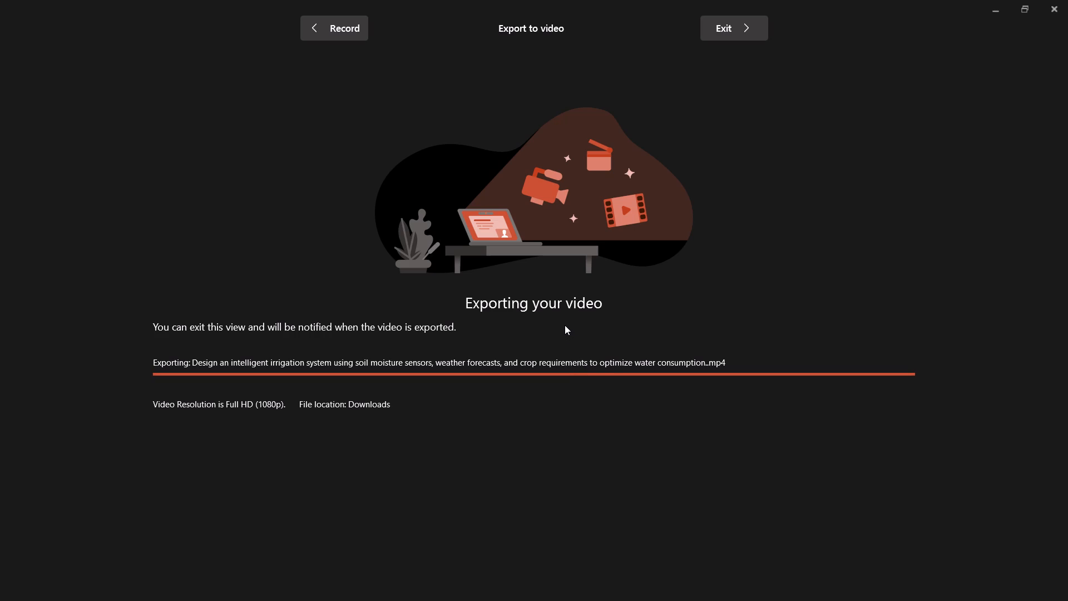
Open the exported presentation video from the export view, accepting the security notice, and close the media player.
click(551, 461)
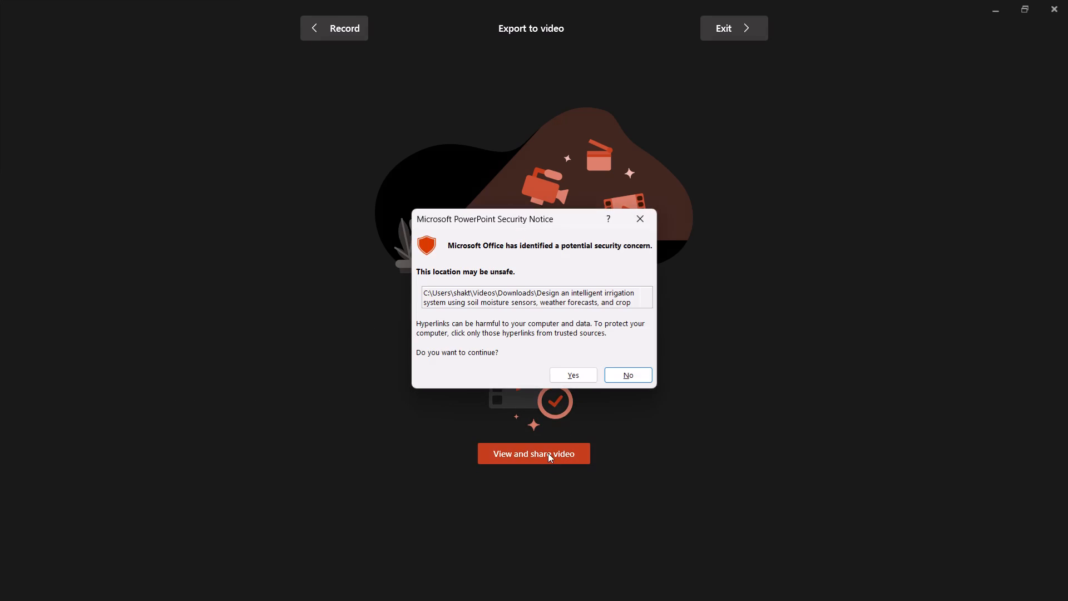
click(572, 373)
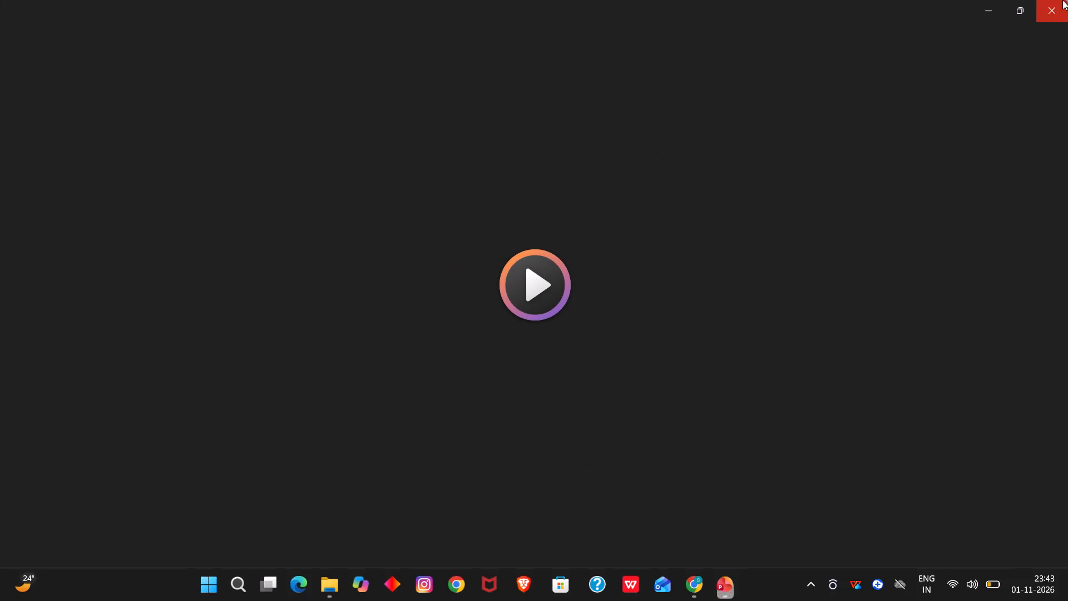
click(1058, 0)
Close the irrigation presentation without saving its changes and minimise the Downloads folder window.
double_click(1058, 0)
drag(1056, 5, 1051, 18)
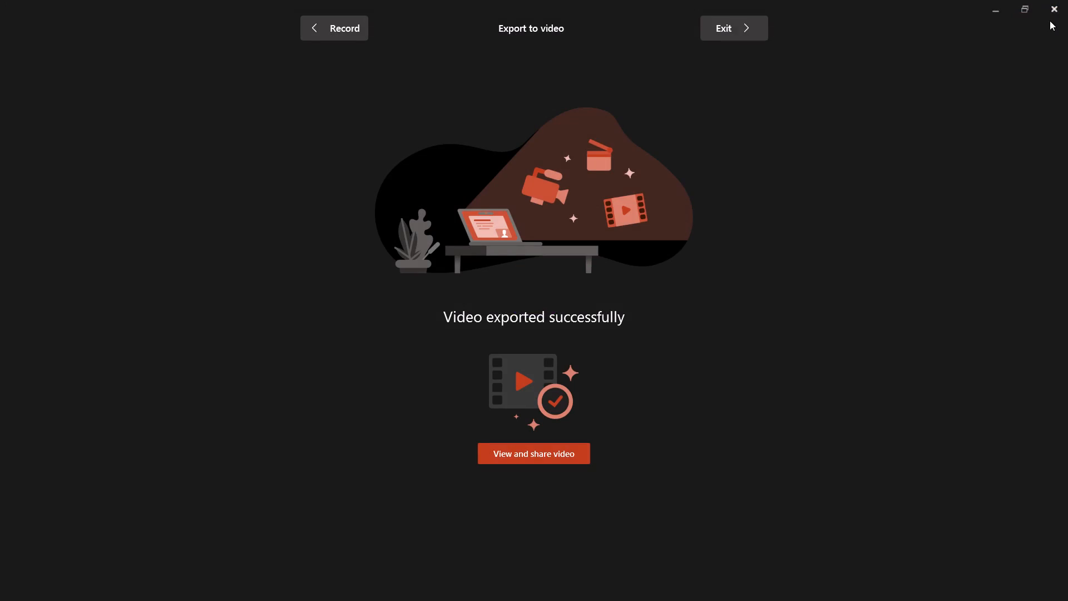
click(1050, 8)
click(1054, 11)
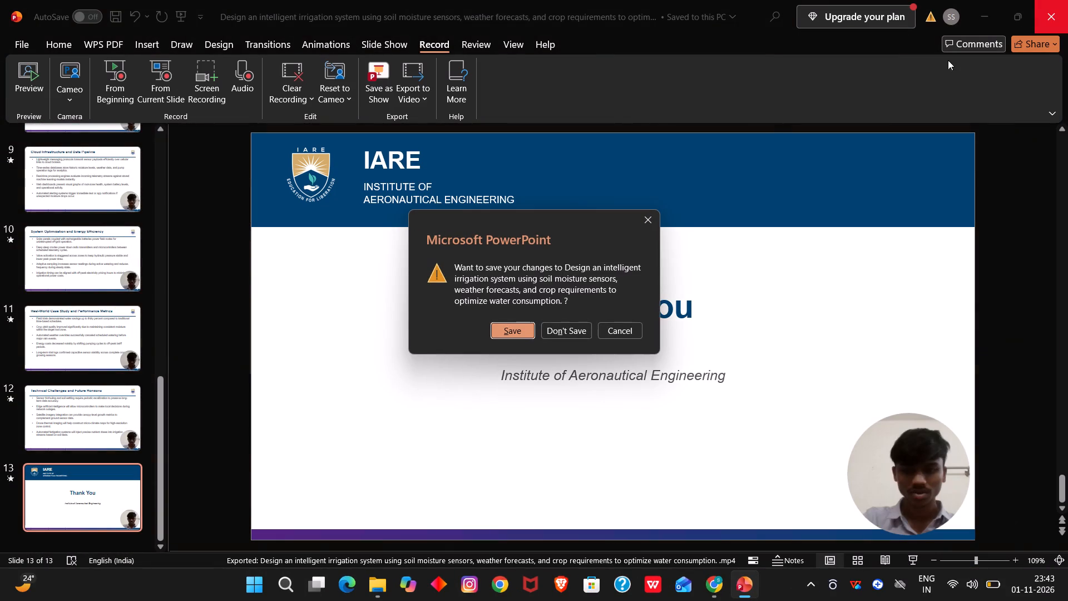
click(566, 324)
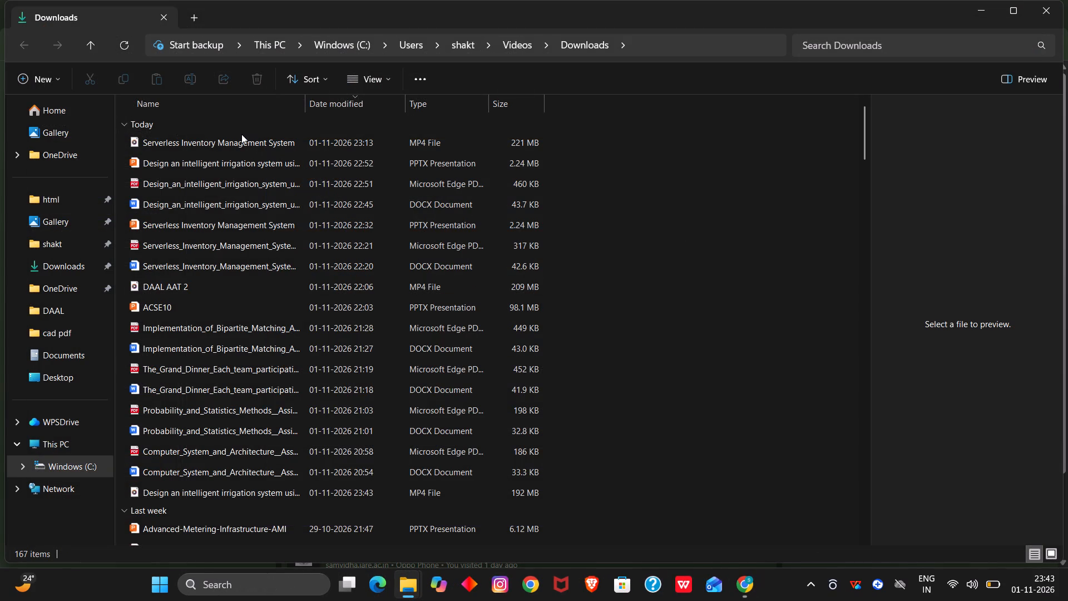
scroll(241, 134, down, 2)
scroll(241, 140, up, 3)
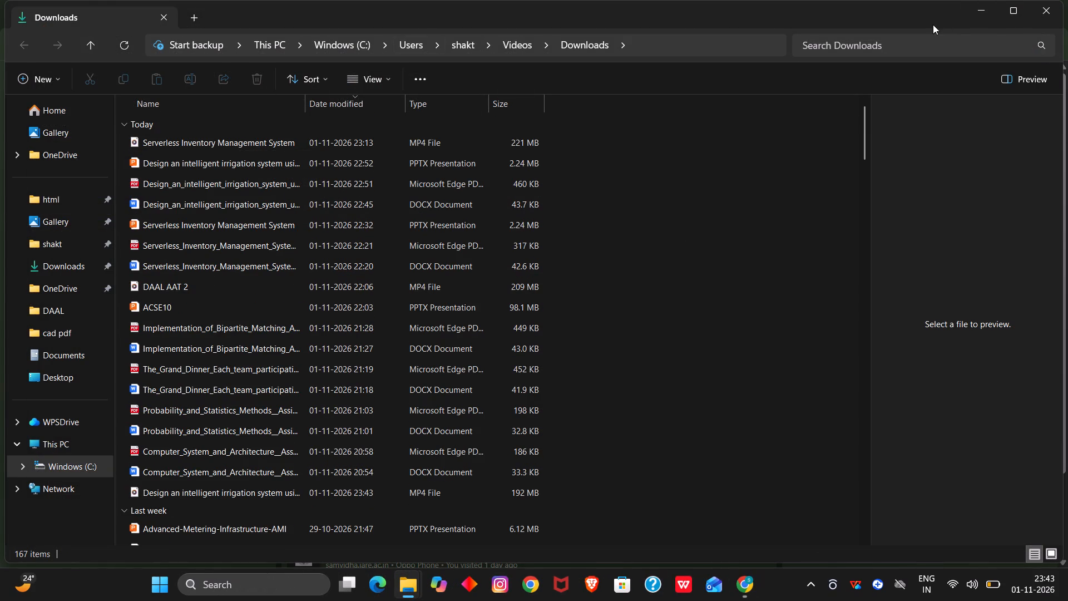
click(992, 1)
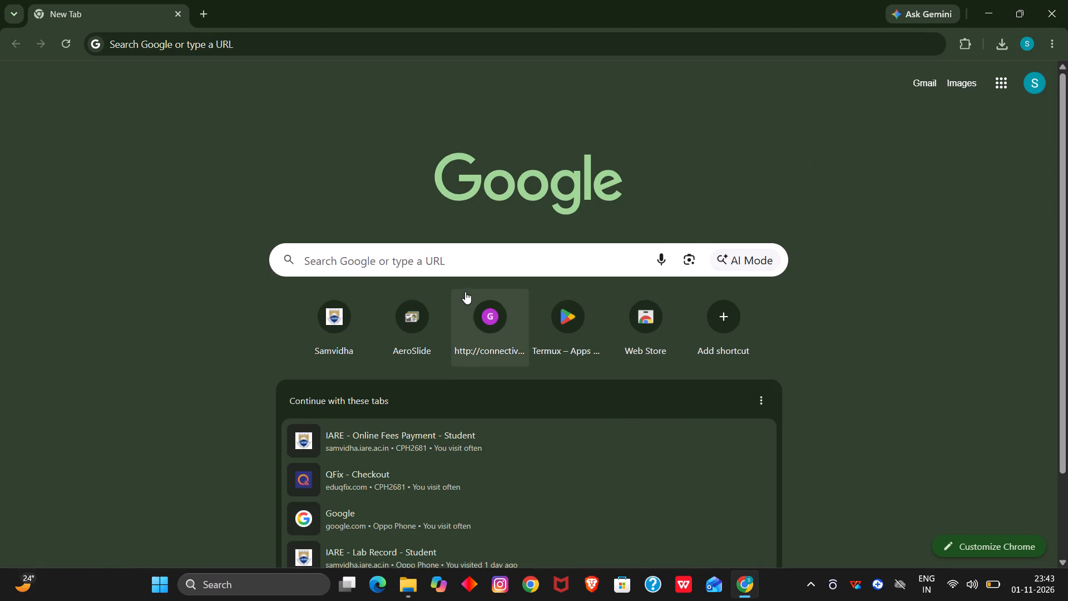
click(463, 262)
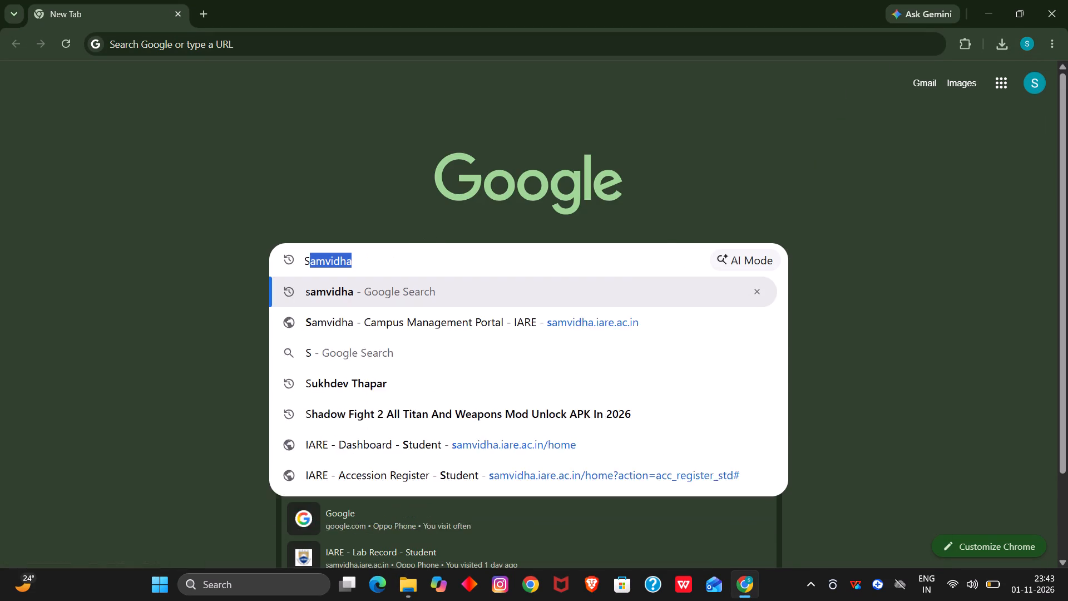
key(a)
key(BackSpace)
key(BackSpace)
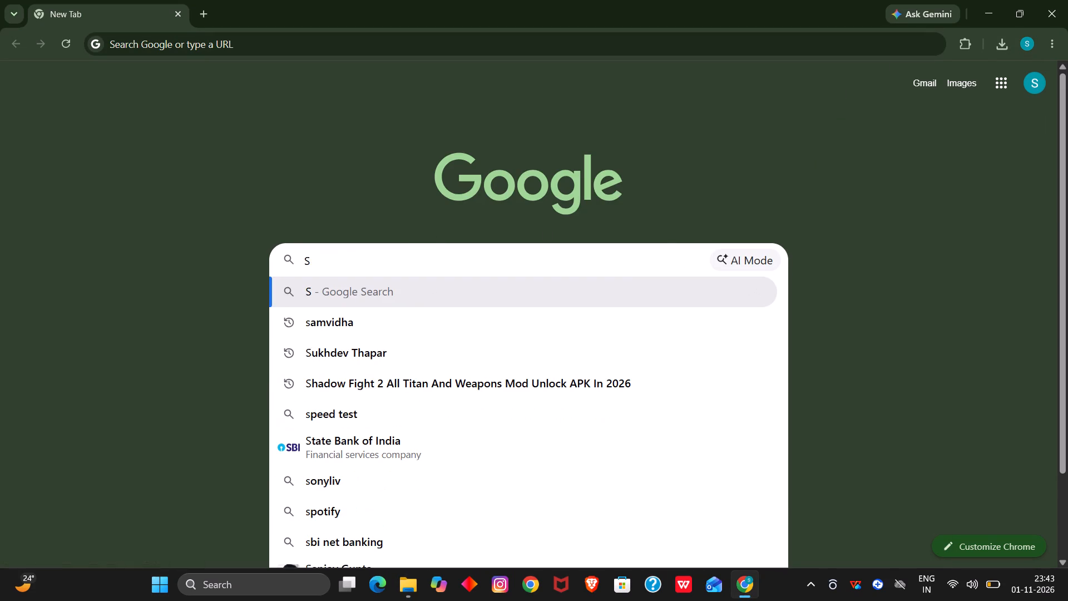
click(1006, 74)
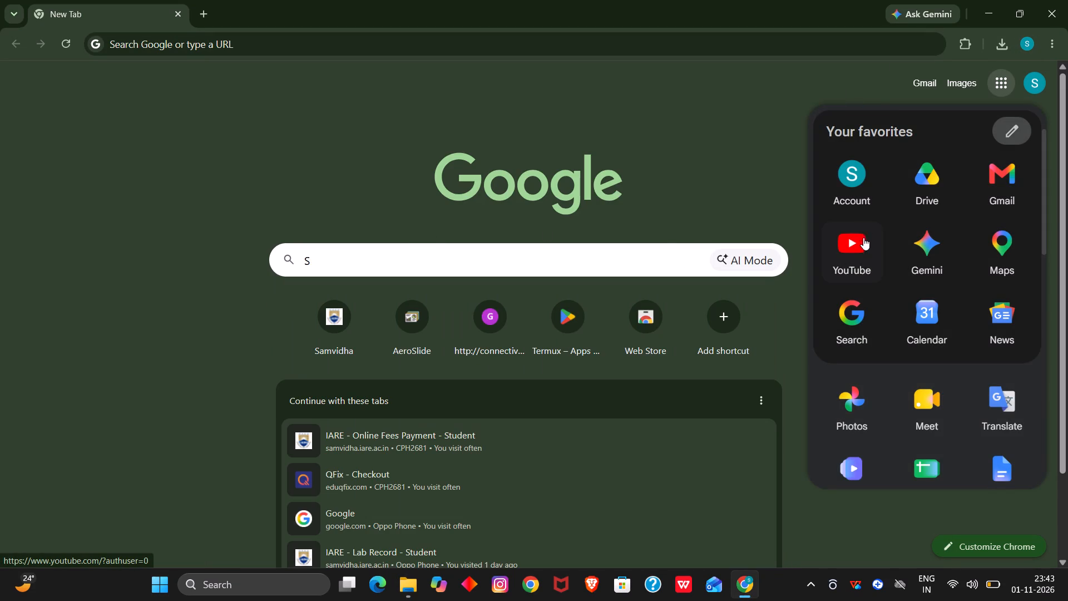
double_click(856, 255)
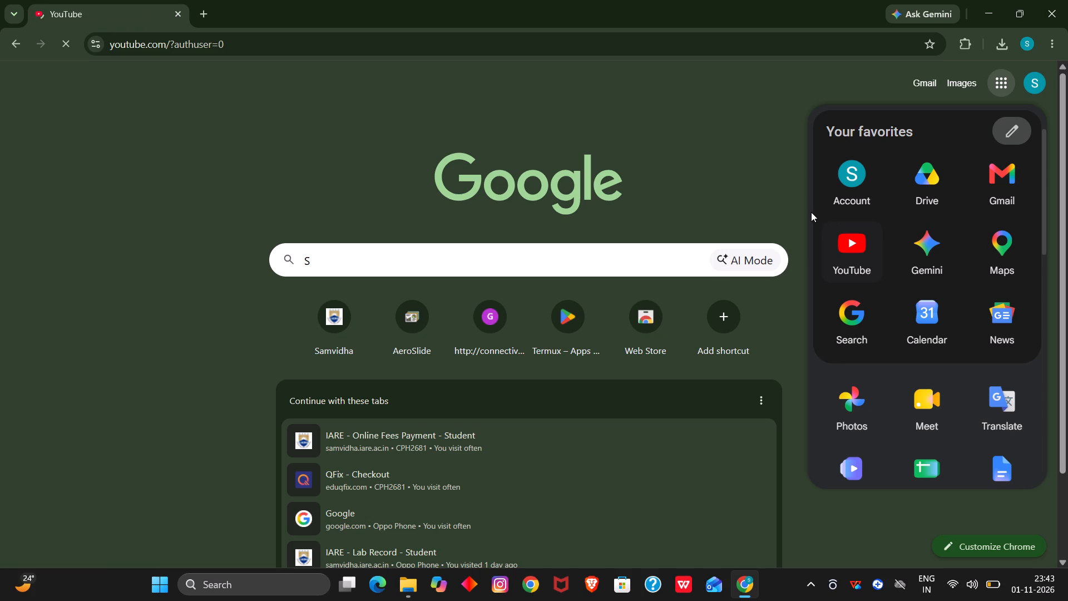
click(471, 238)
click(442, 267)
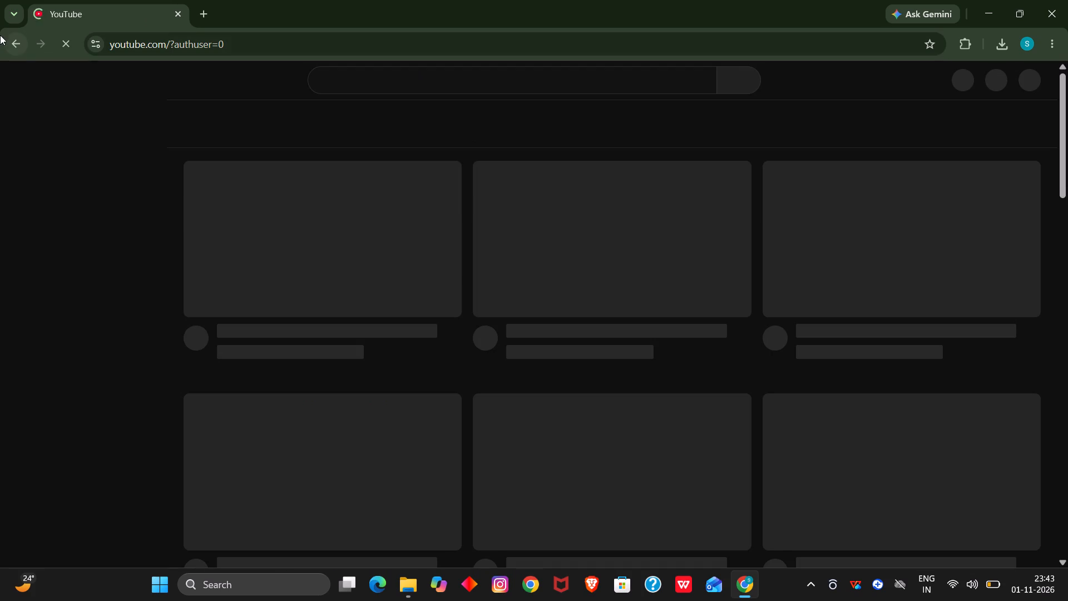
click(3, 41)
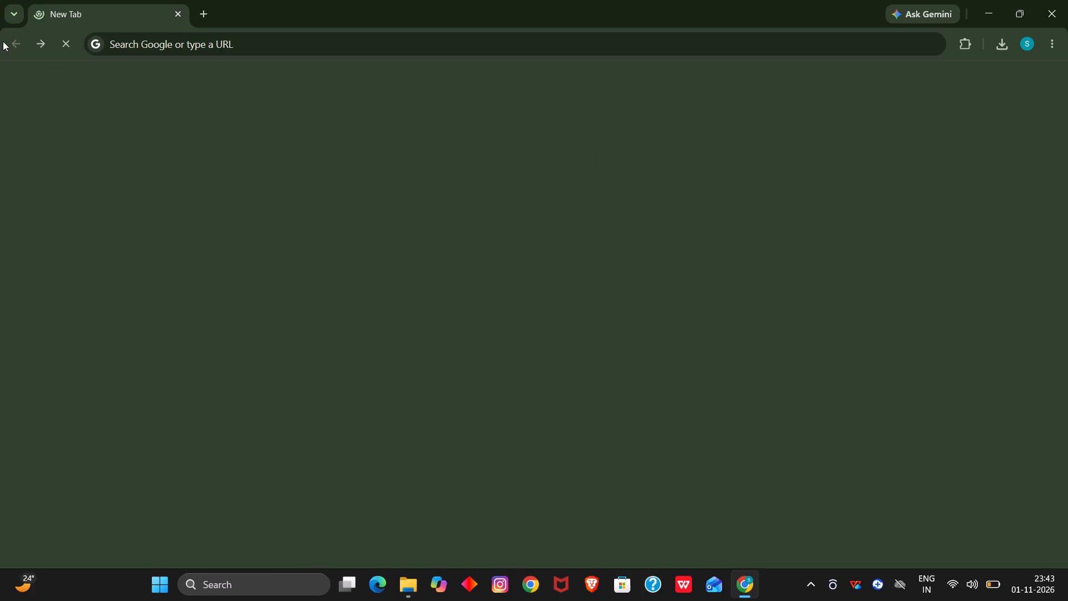
Open YouTube and upload the newly exported intelligent irrigation system MP4 from Downloads as a new video.
click(1001, 87)
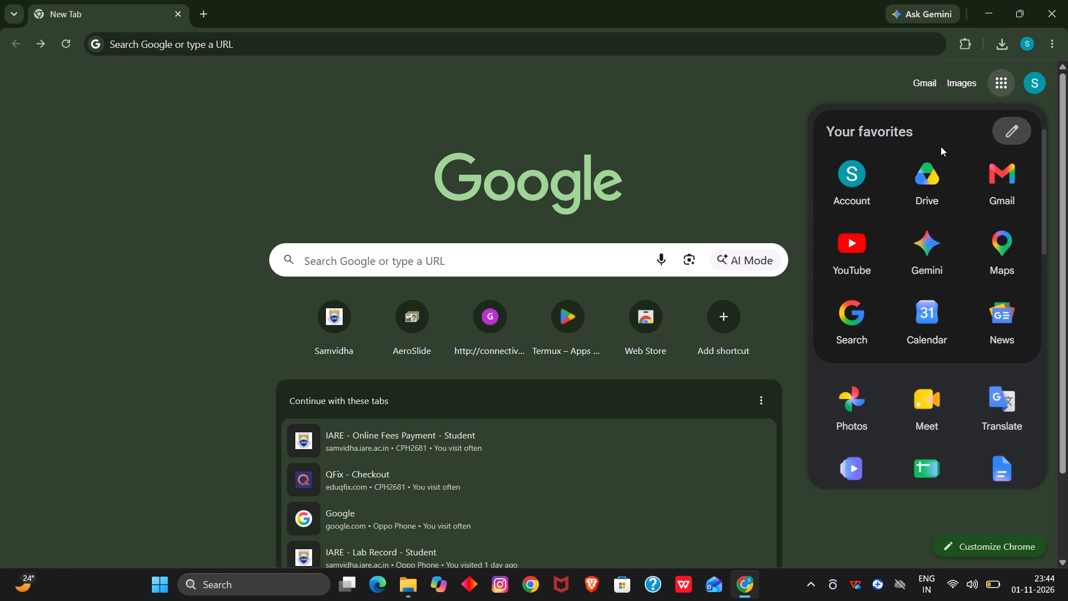
double_click(843, 242)
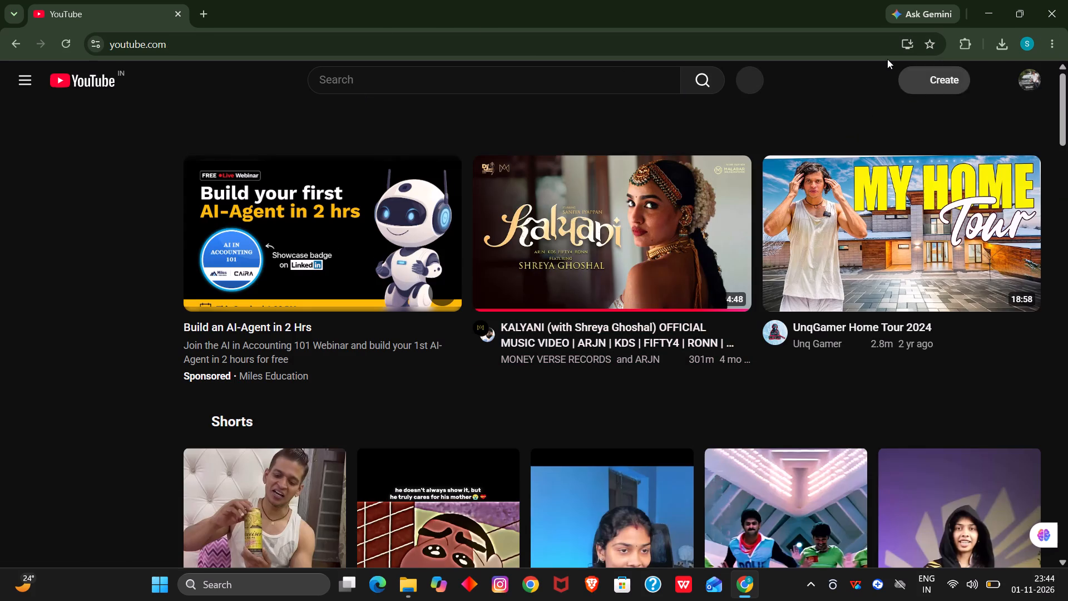
click(910, 75)
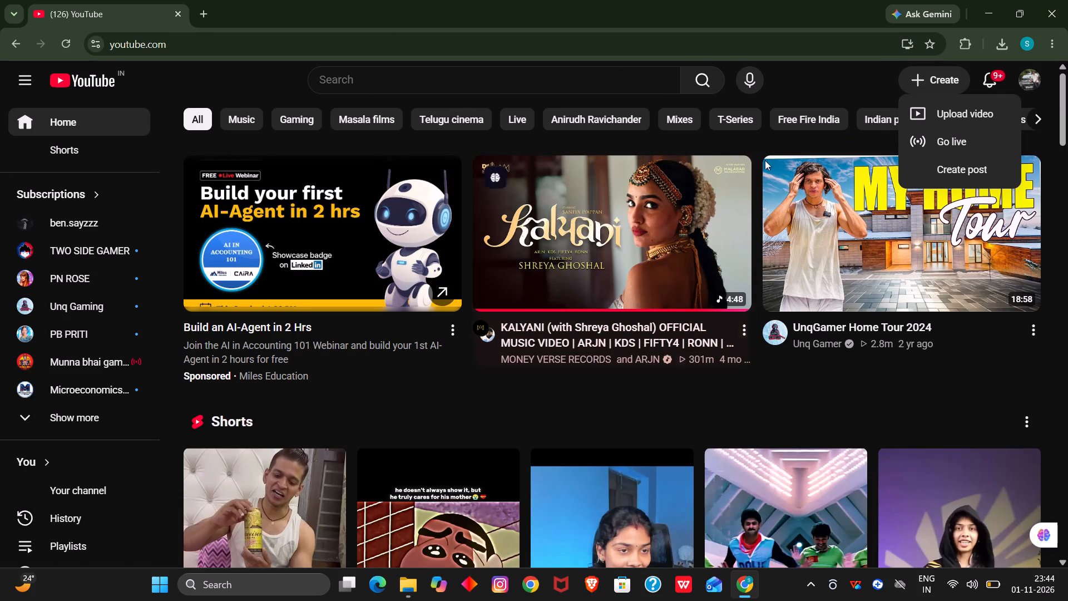
click(961, 114)
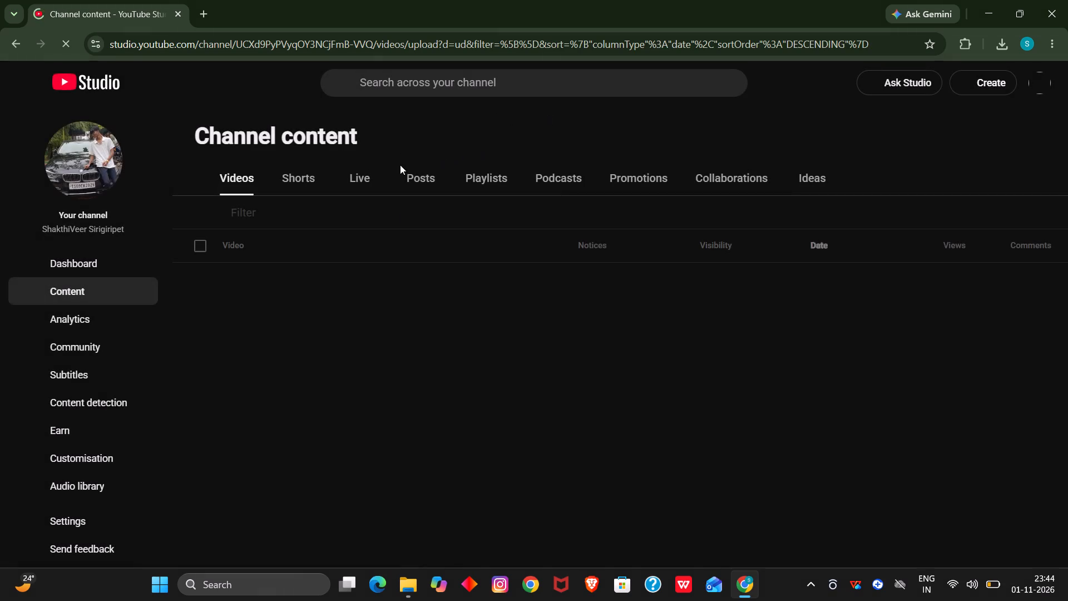
click(541, 381)
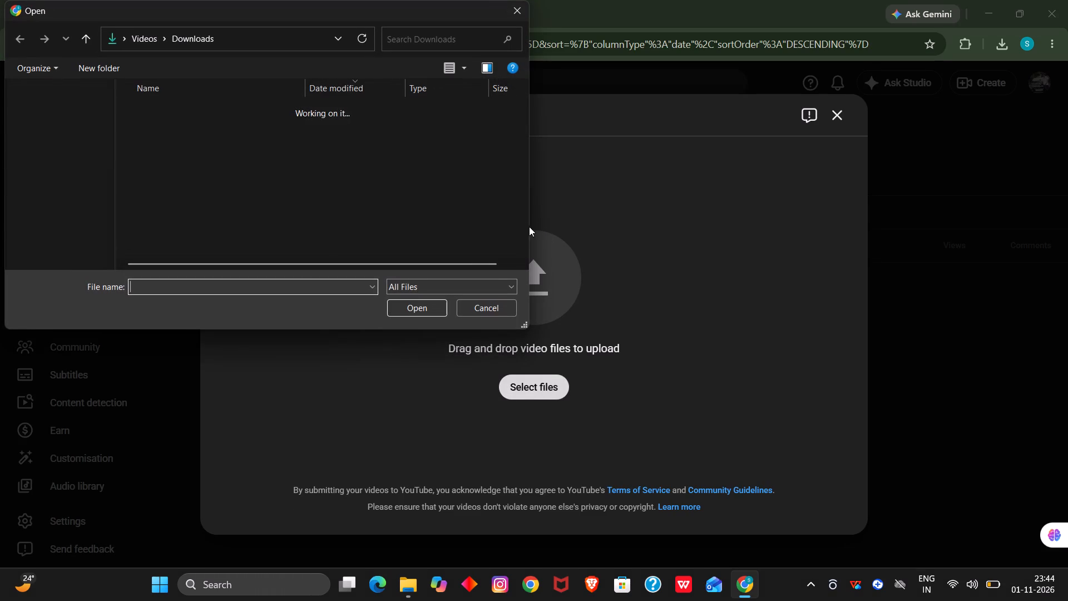
click(243, 127)
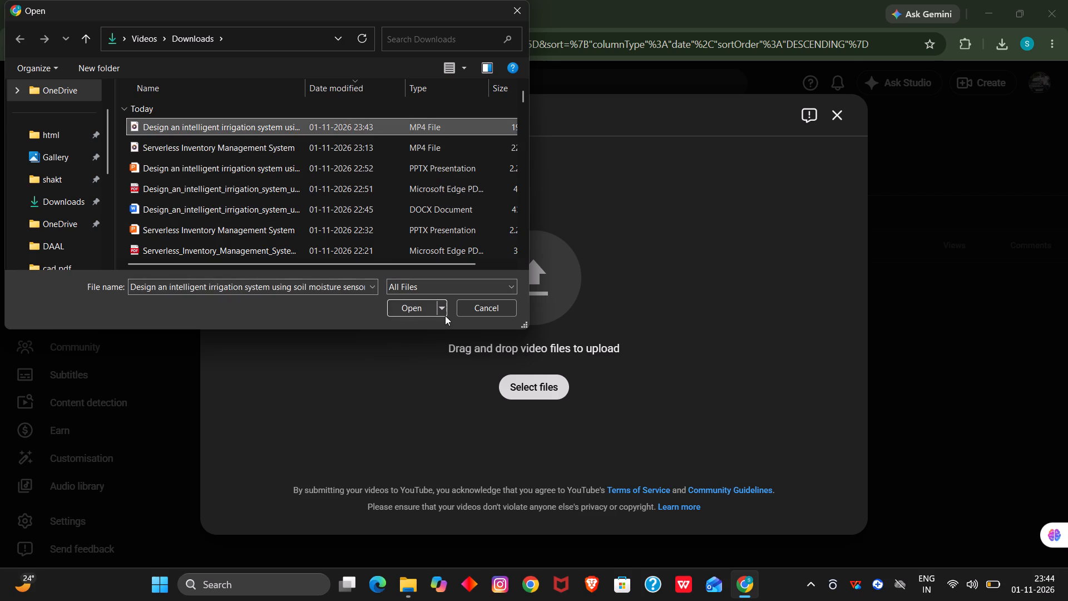
click(423, 304)
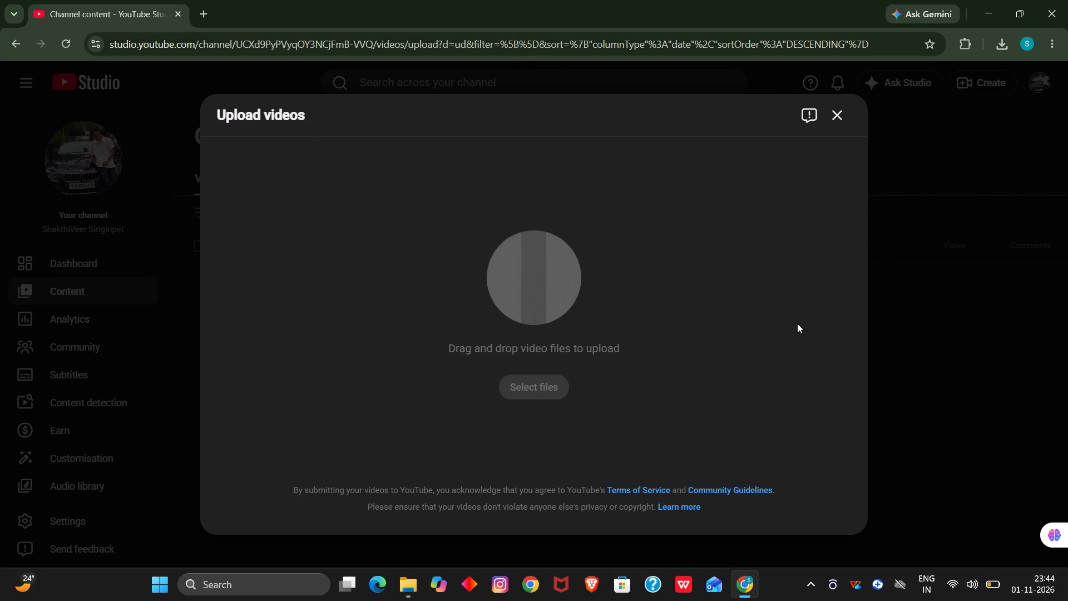
Set the video's audience to not Made for Kids and finish the upload details.
scroll(345, 428, down, 3)
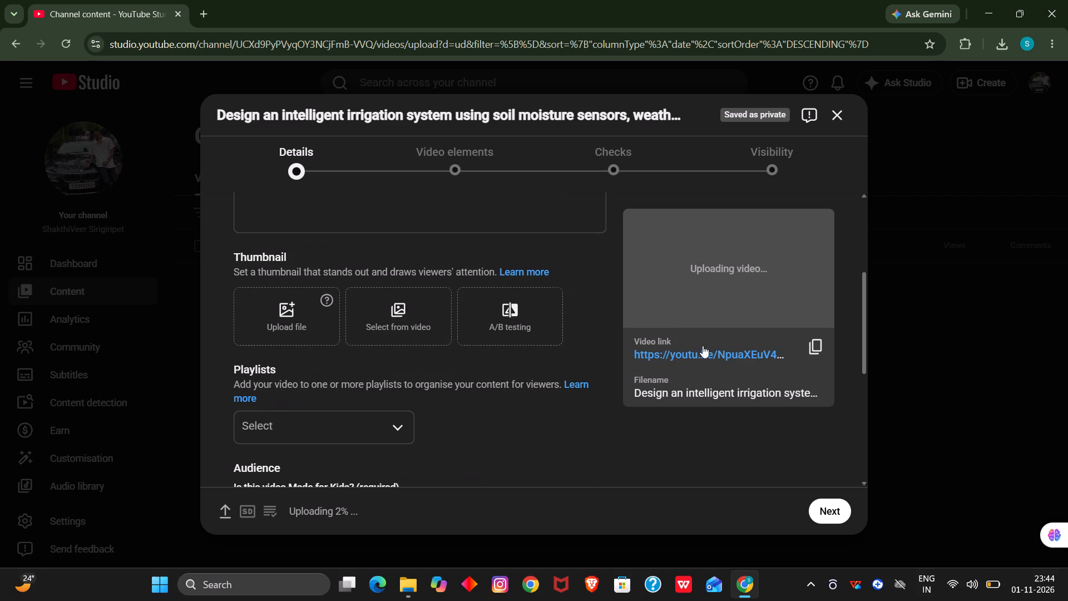
scroll(518, 364, down, 3)
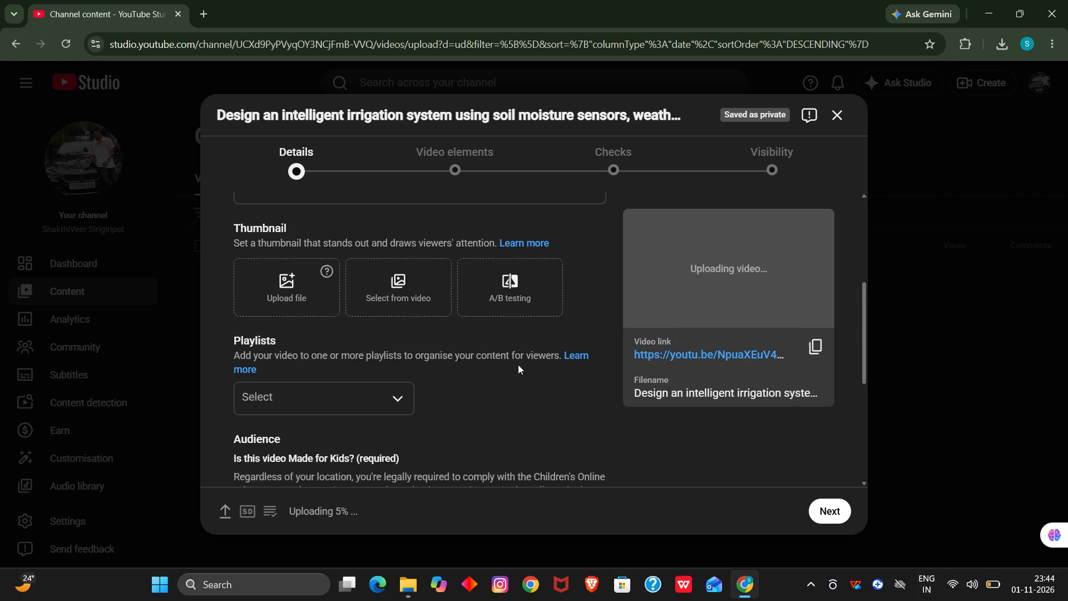
click(240, 435)
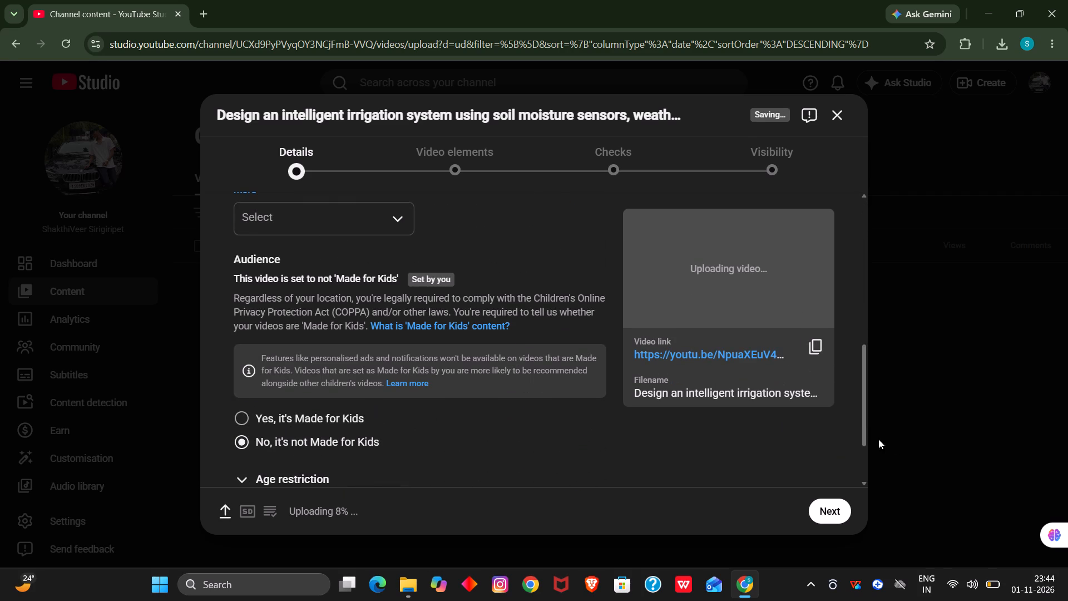
click(814, 508)
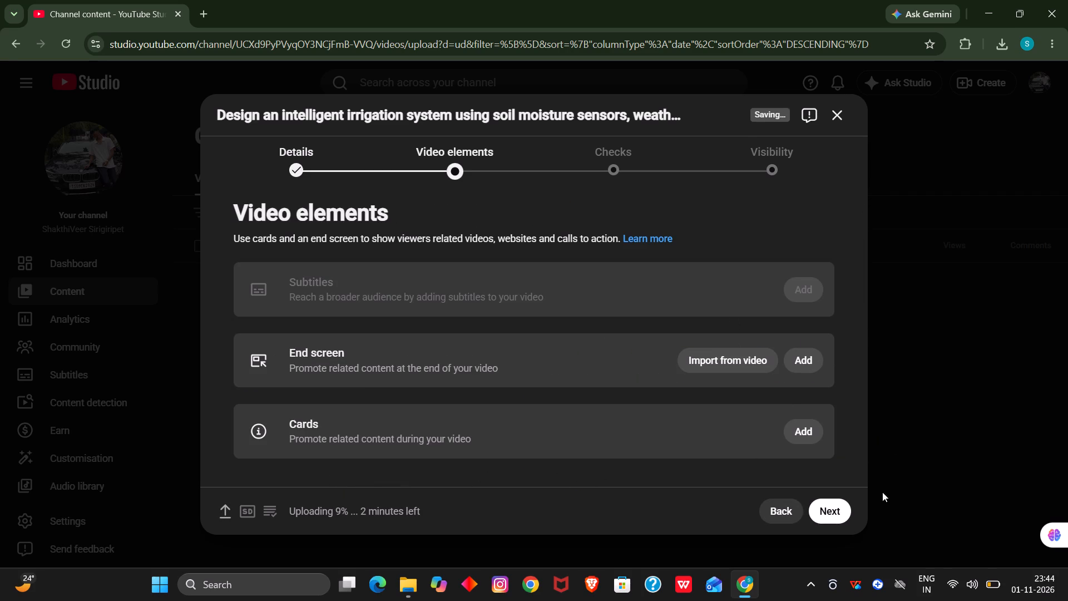
Skip the video elements and checks stages, set the video's visibility to Public, and publish it.
click(832, 511)
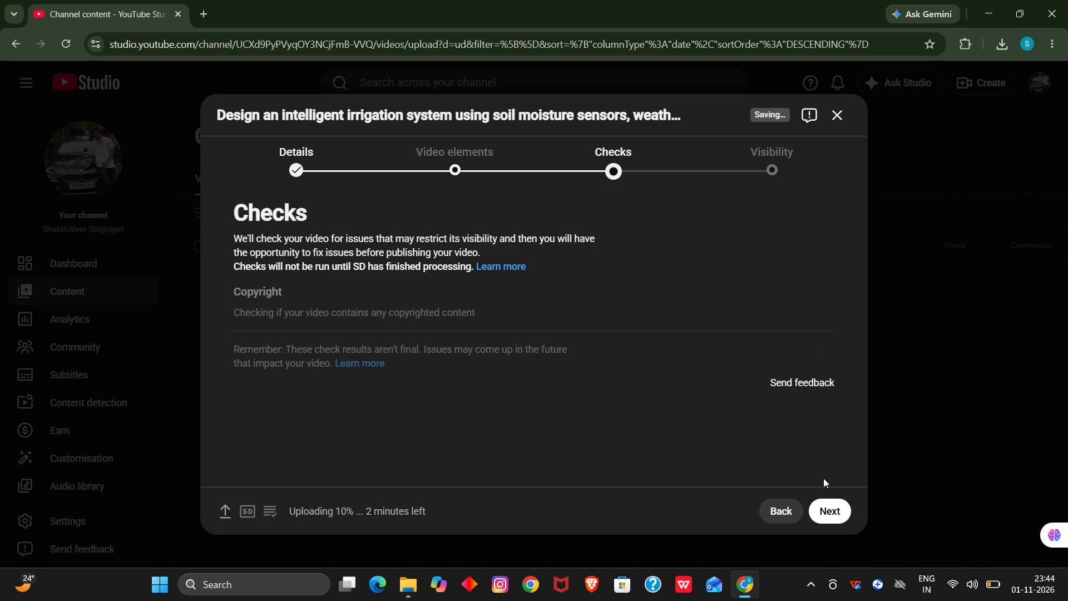
click(840, 518)
click(843, 502)
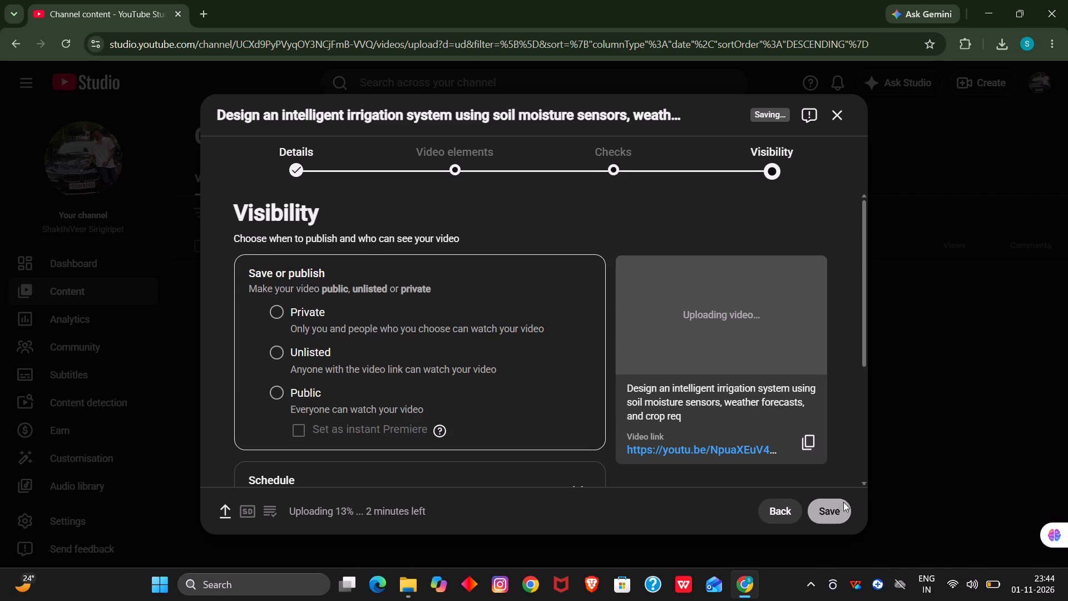
click(843, 502)
drag(843, 502, 815, 499)
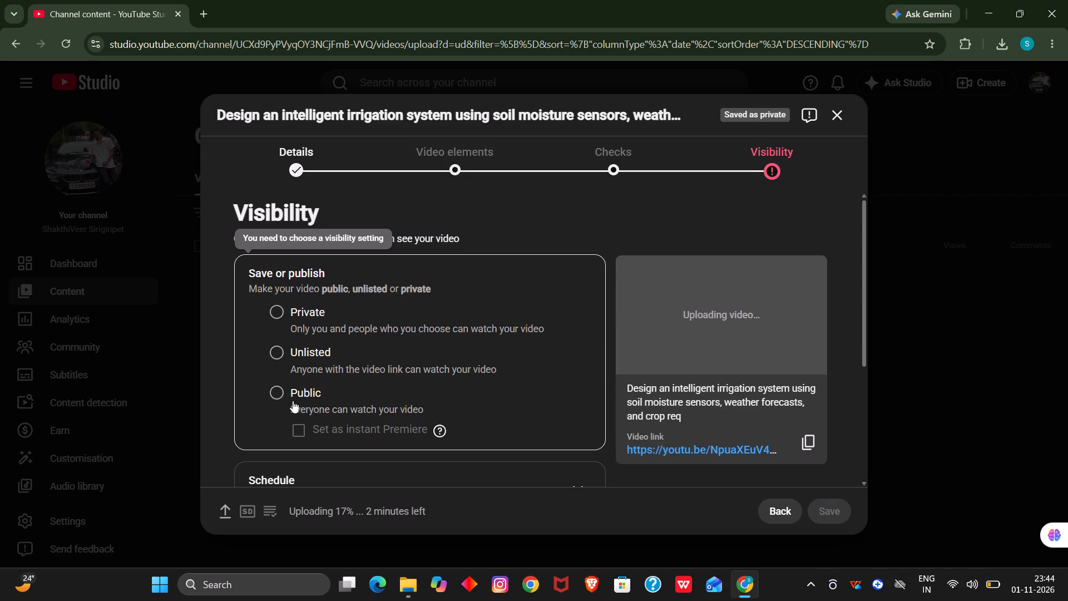
click(279, 391)
click(832, 504)
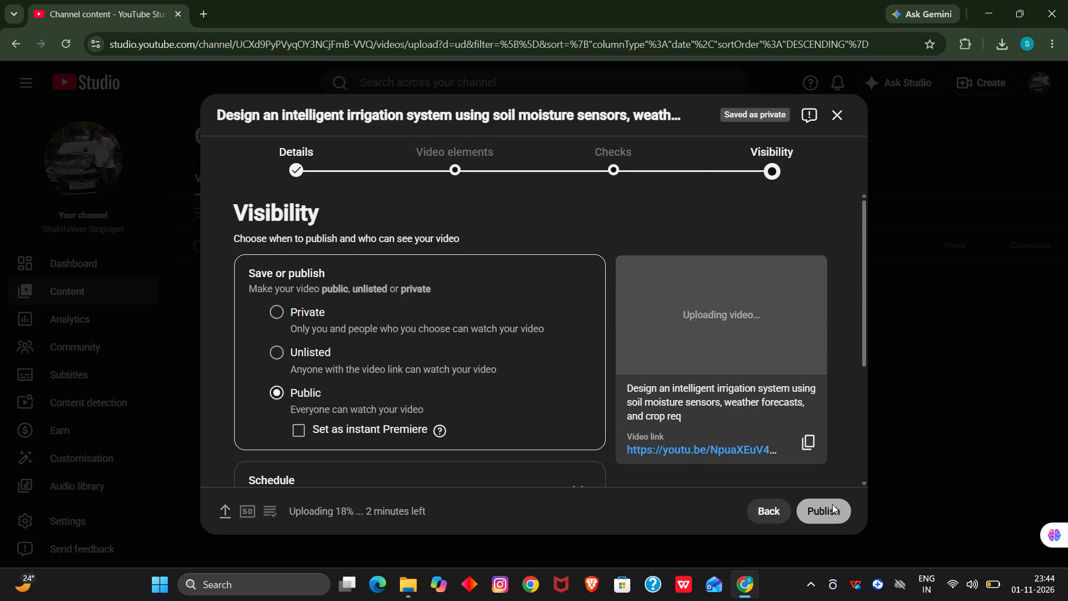
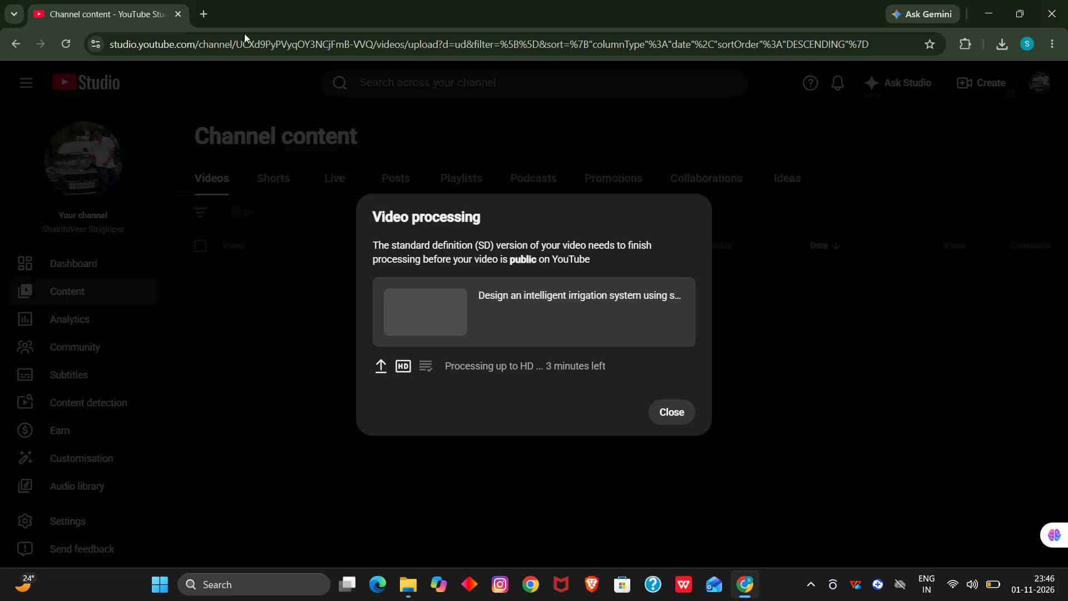
Close the video processing notice to return to the channel's video list.
click(671, 406)
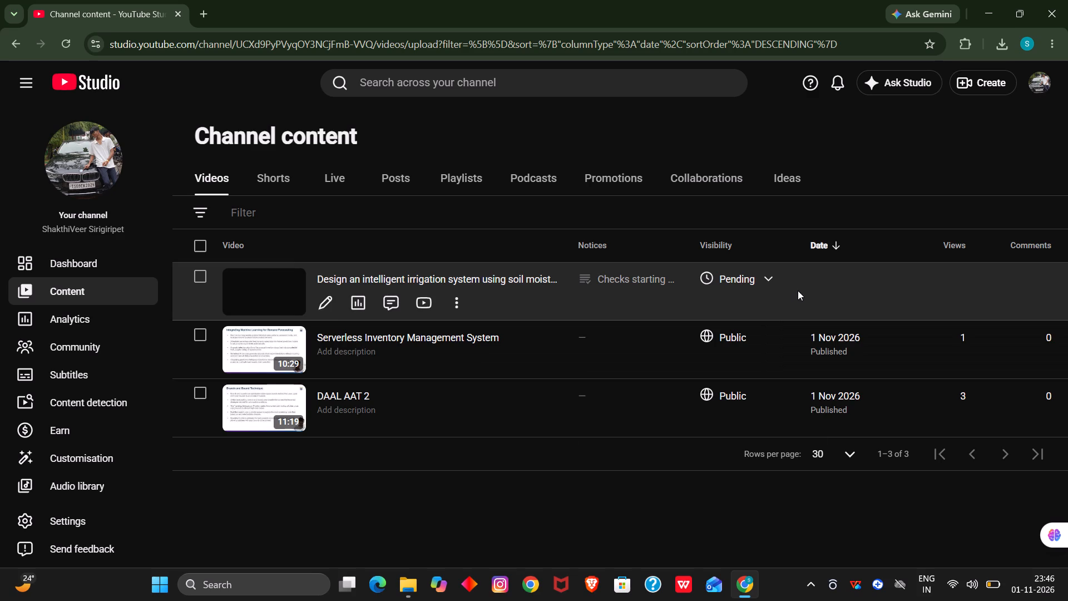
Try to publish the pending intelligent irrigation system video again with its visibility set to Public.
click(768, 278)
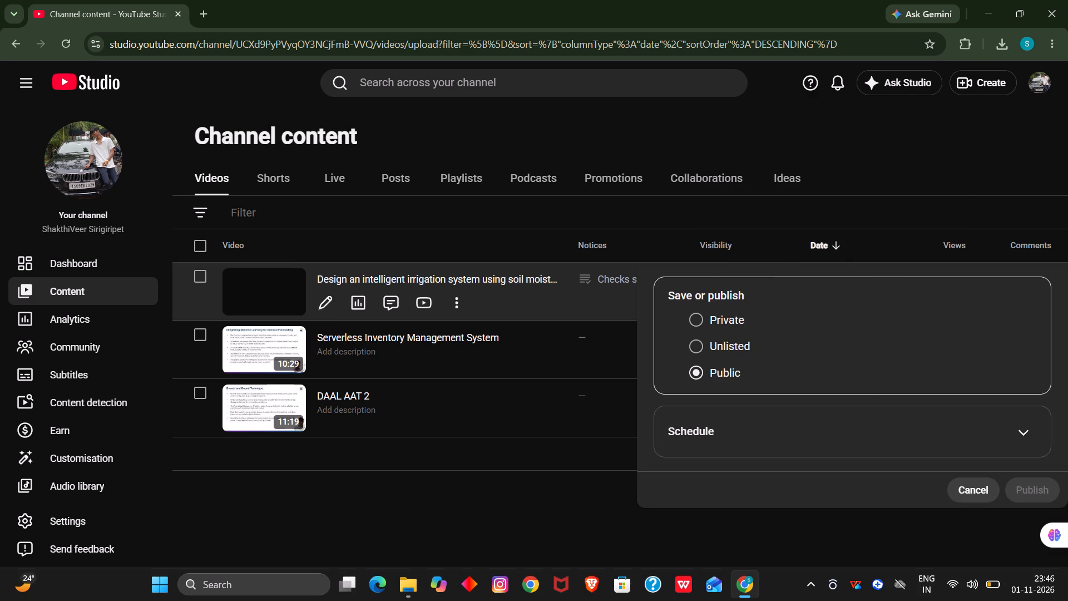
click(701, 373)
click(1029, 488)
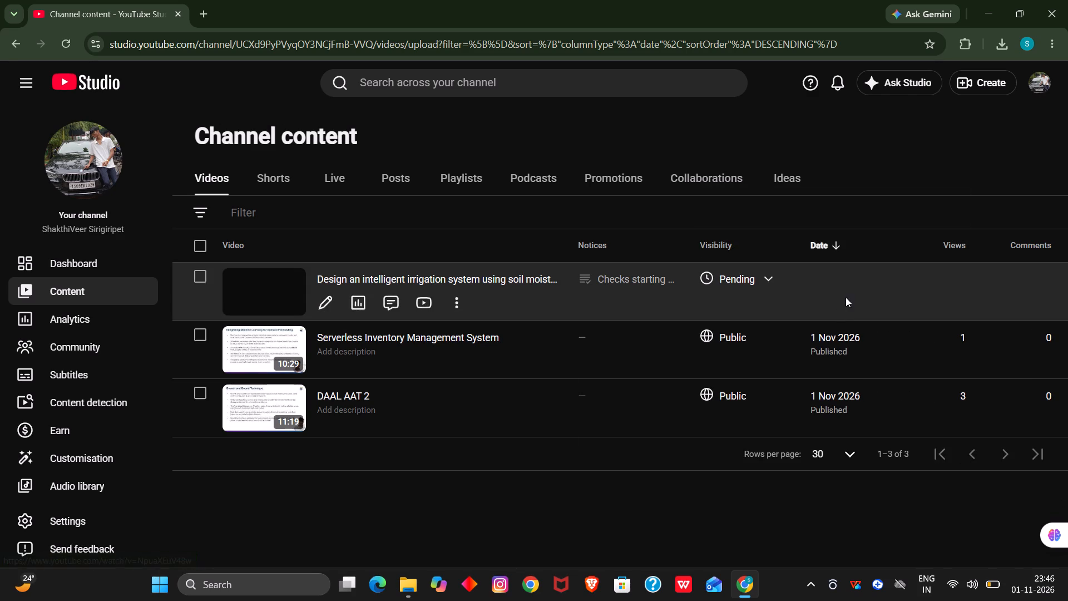
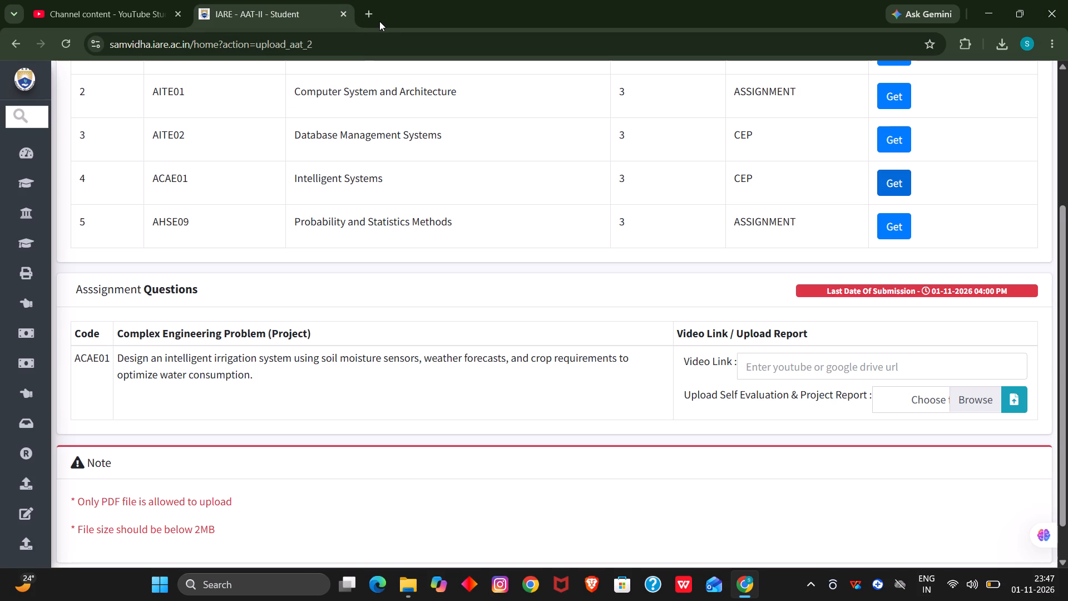
Copy the intelligent irrigation system video's shareable link from YouTube Studio and paste it as the ACAE01 video link on the AAT-II page.
click(135, 2)
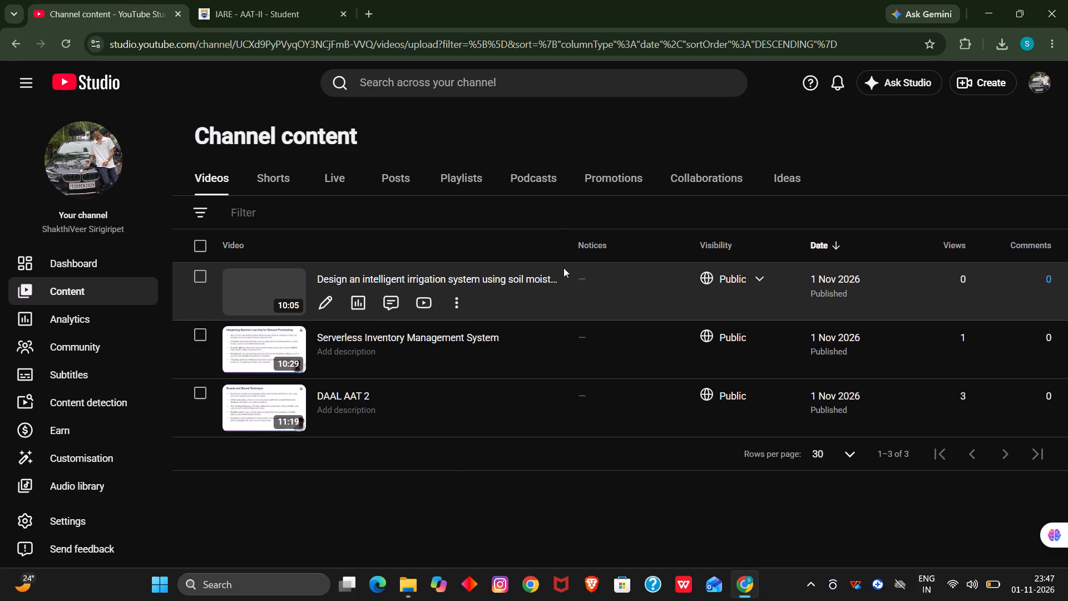
click(458, 310)
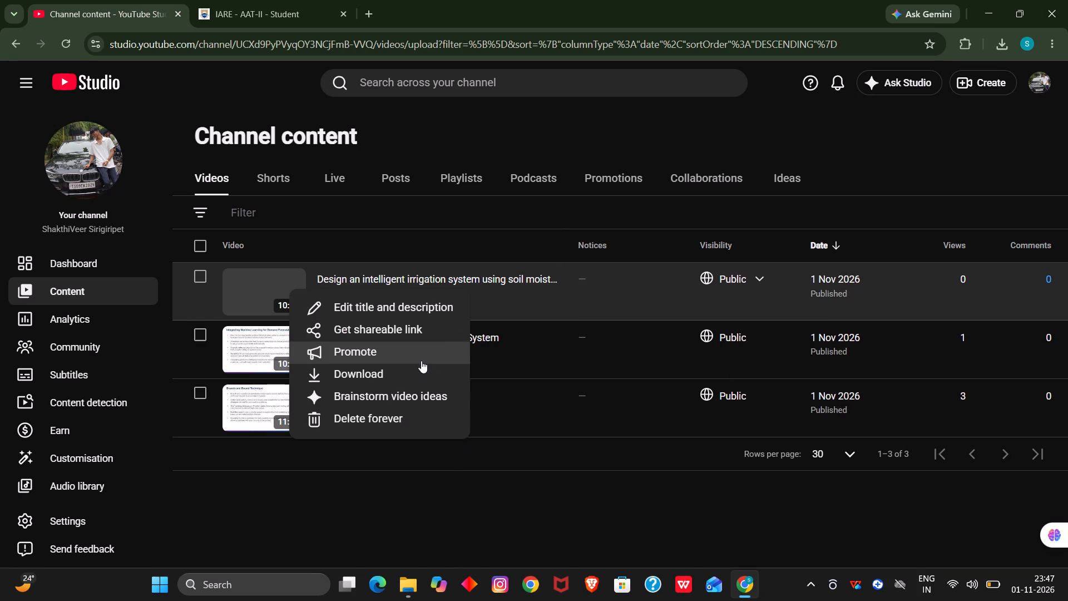
click(397, 333)
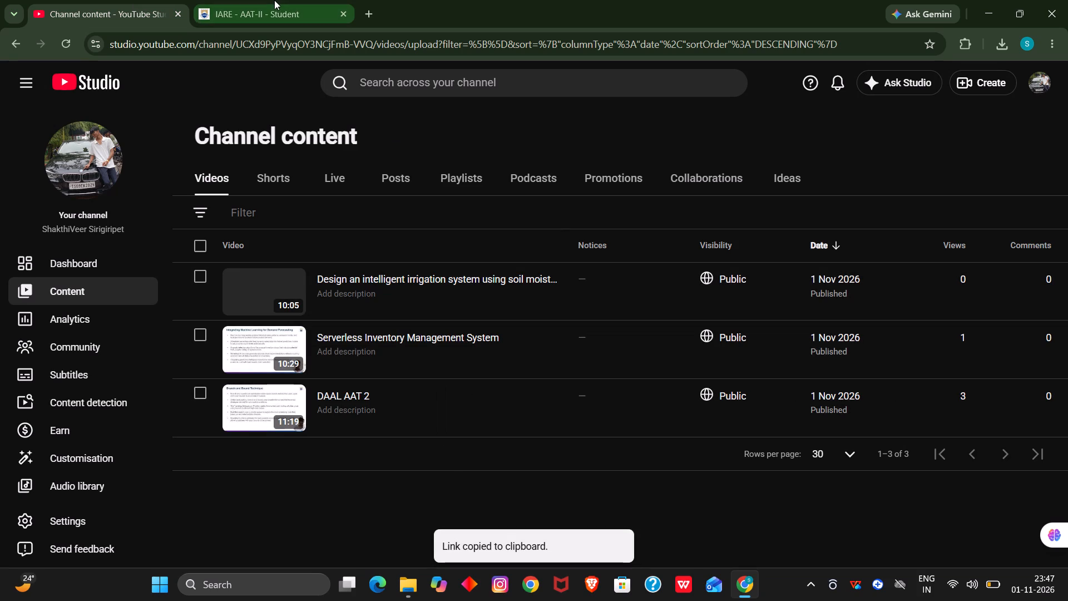
click(246, 13)
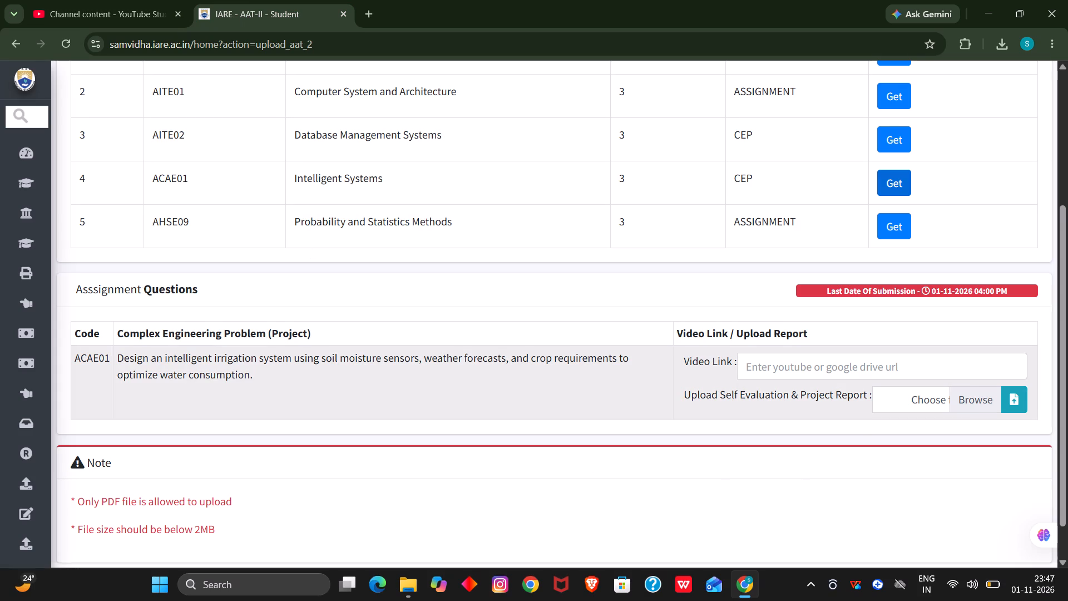
click(858, 358)
key(ctrl+v)
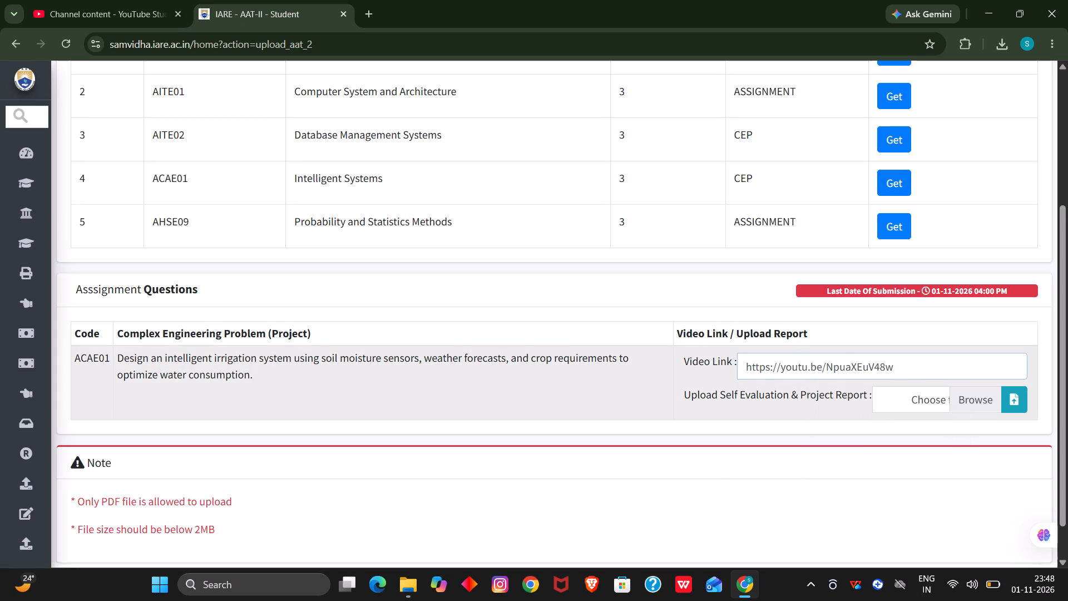
Attach the intelligent irrigation system report PDF from Downloads and upload the ACAE01 submission.
click(989, 401)
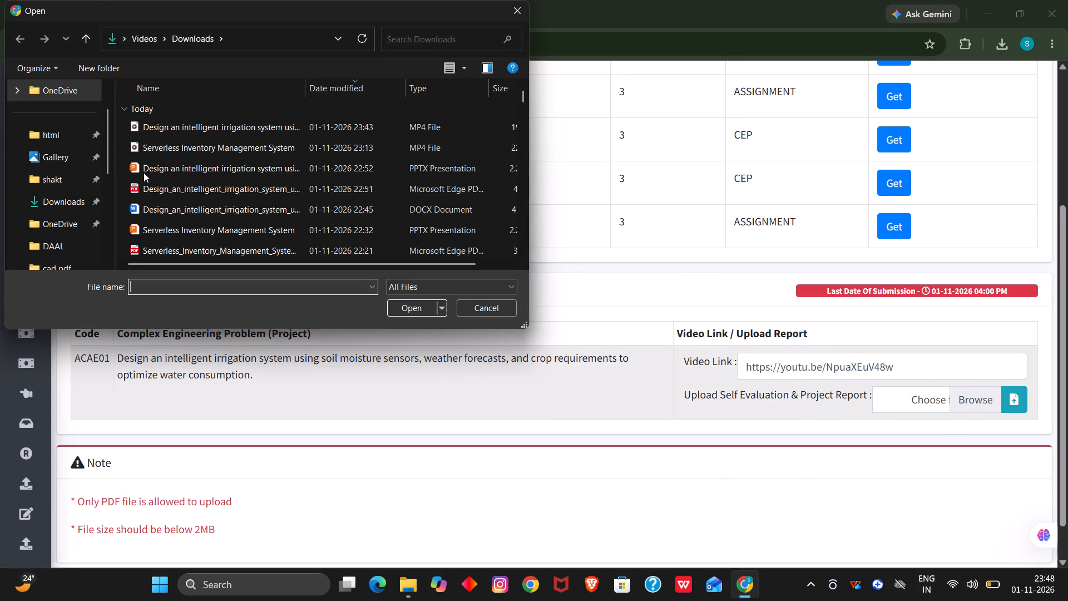
click(146, 192)
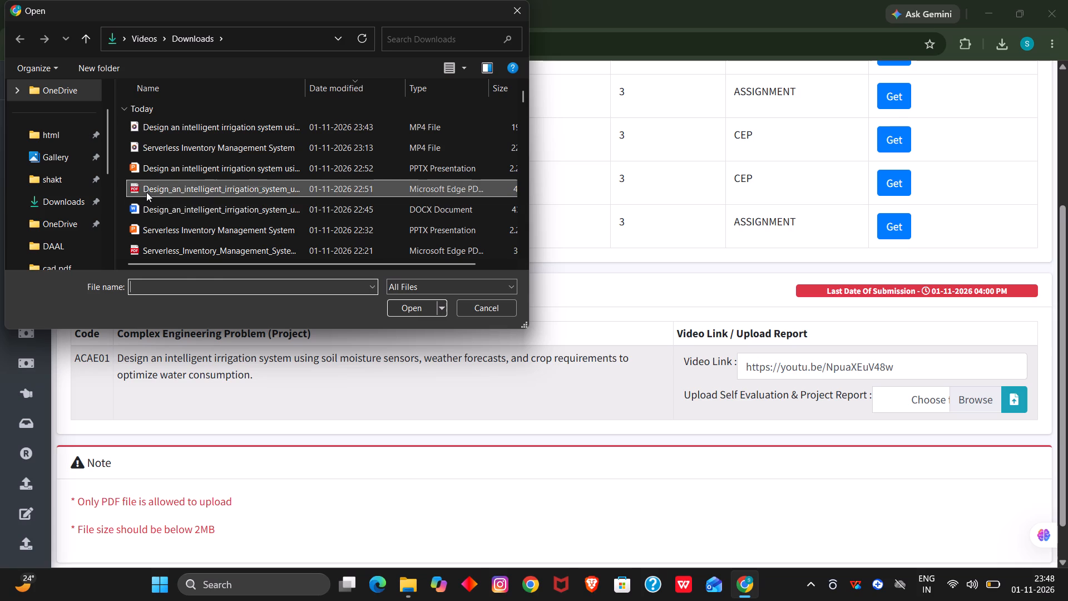
click(411, 308)
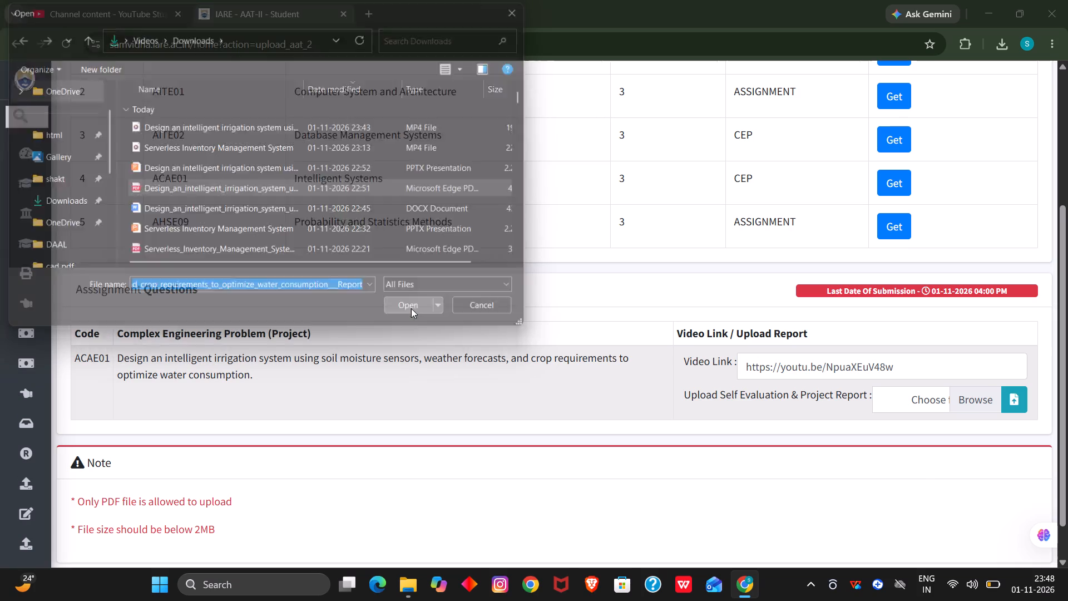
click(1011, 406)
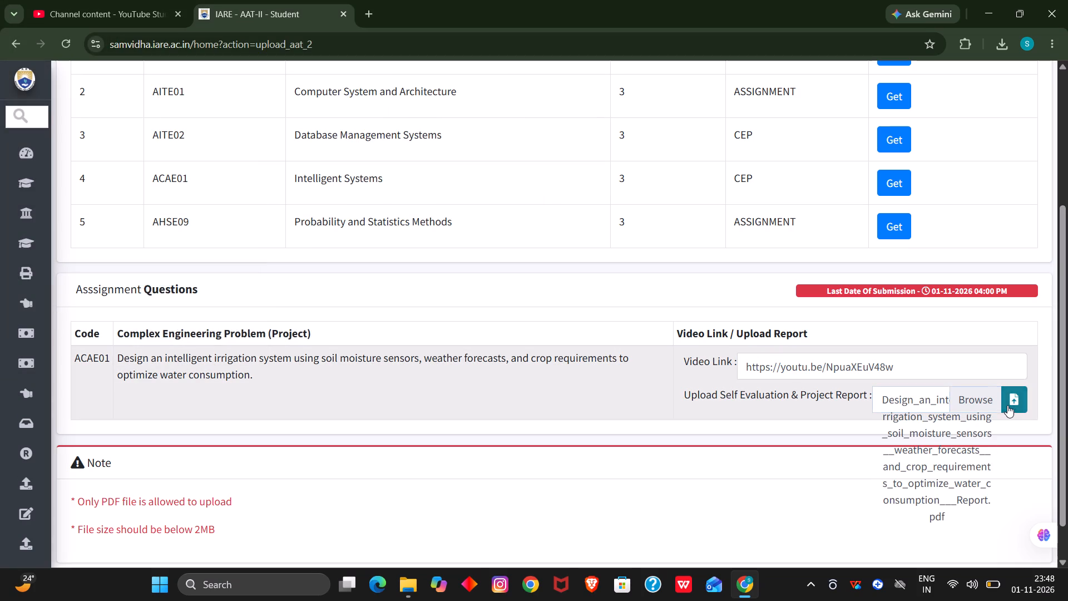
click(546, 385)
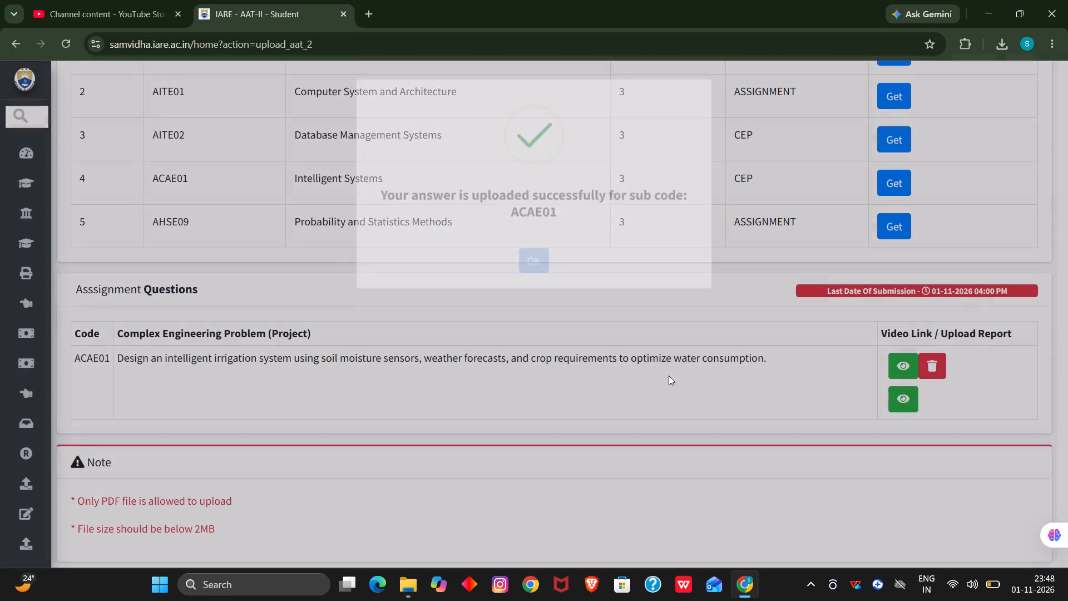
Open the submitted ACAE01 video link to check the video, and return to the AAT-II page.
click(903, 367)
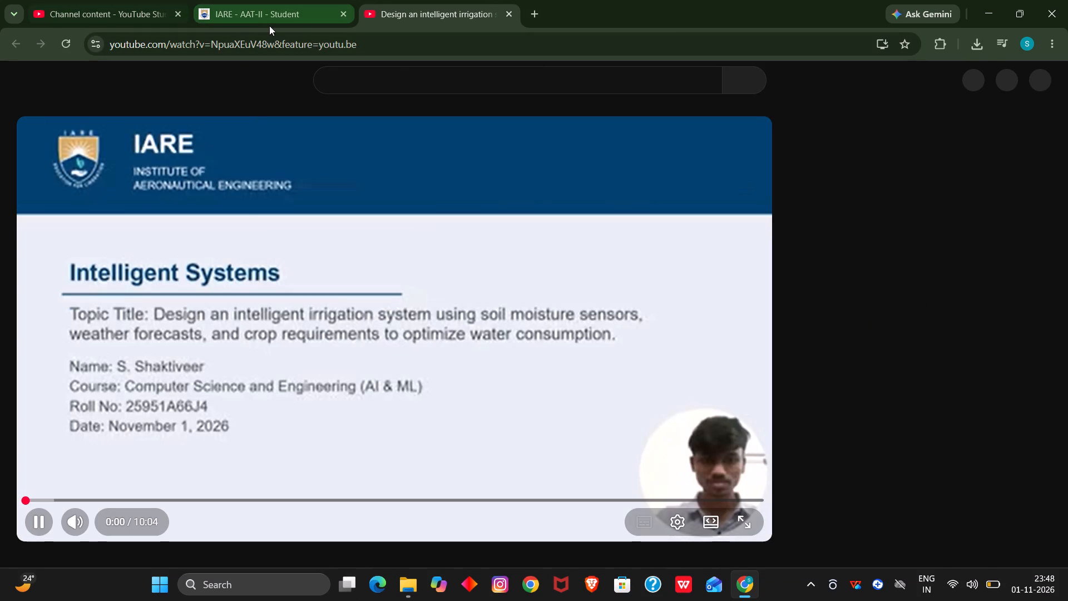
click(218, 9)
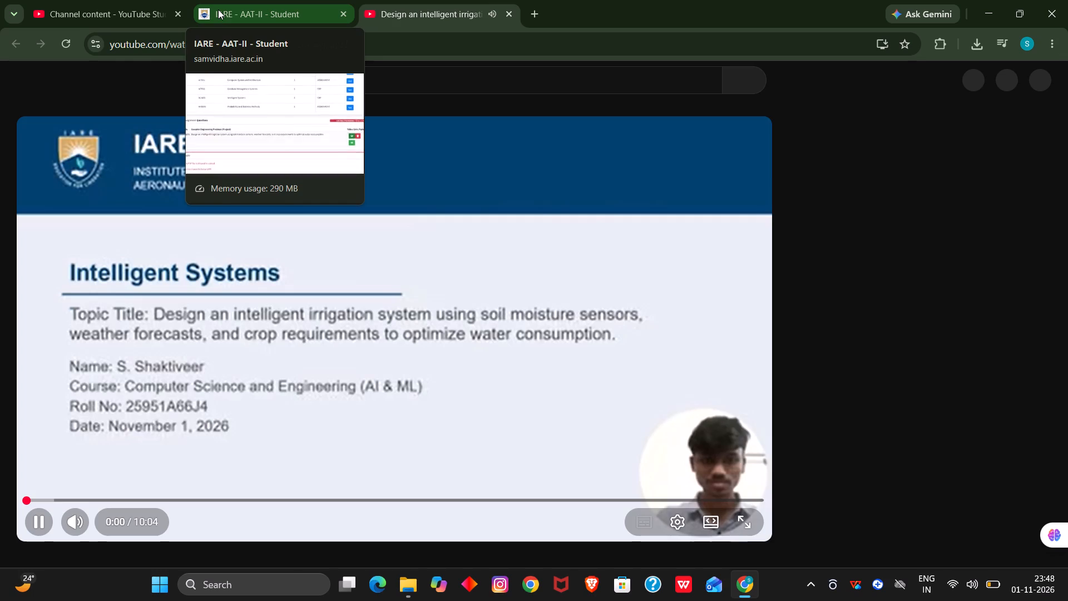
Open the uploaded ACAE01 report PDF and examine its self-assessment form and project title page.
click(889, 394)
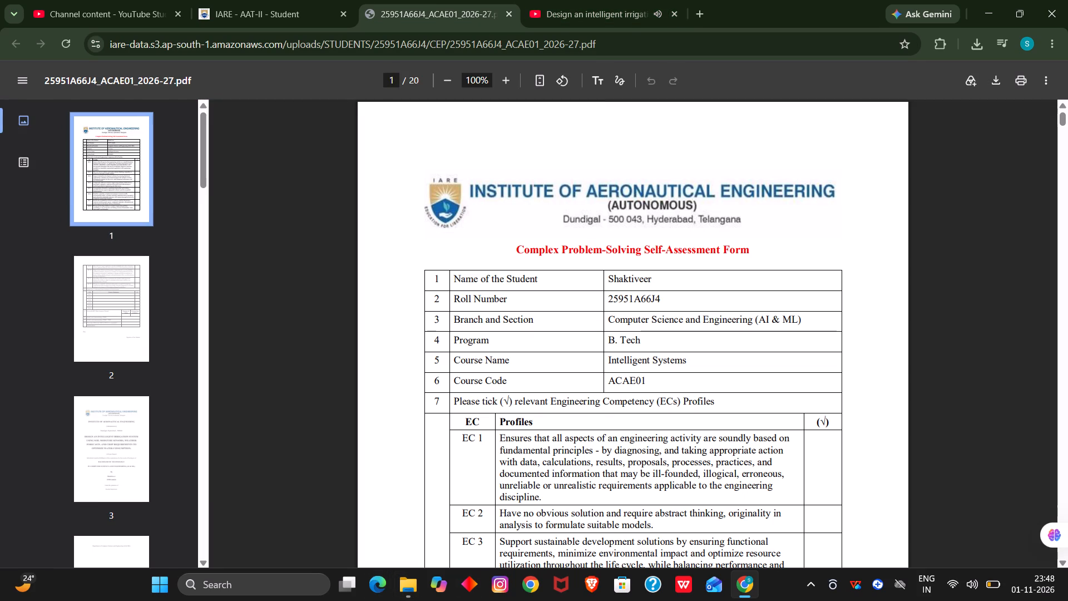
scroll(537, 474, down, 18)
scroll(540, 395, up, 1)
scroll(540, 392, down, 13)
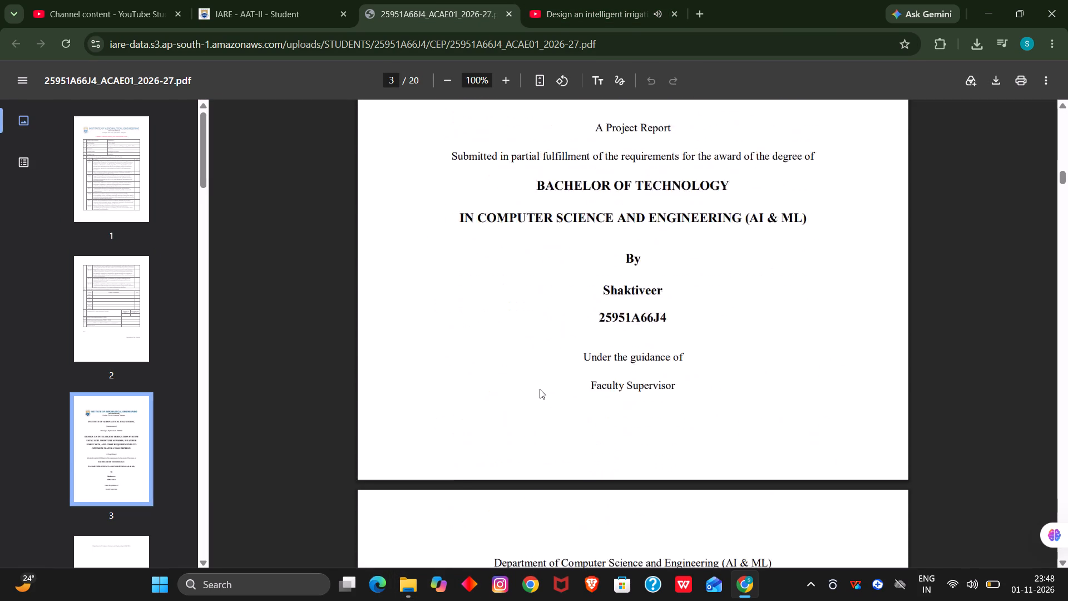
scroll(540, 389, down, 2)
scroll(540, 373, up, 4)
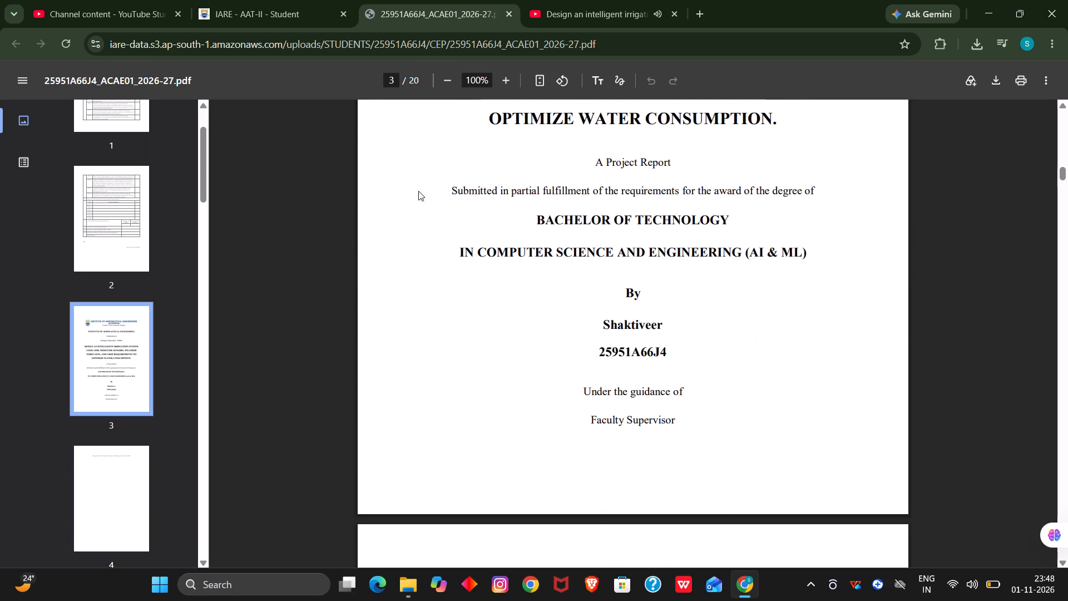
scroll(368, 119, up, 5)
scroll(439, 382, up, 4)
scroll(471, 288, up, 5)
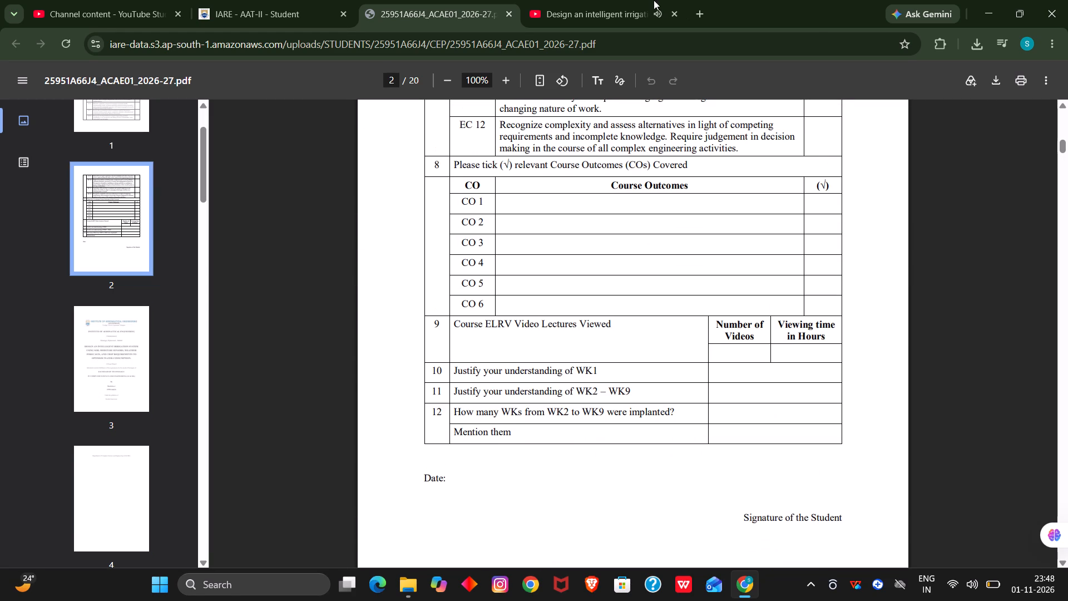
Close the video, the report PDF, the AAT-II page and YouTube Studio to exit the browser.
click(623, 1)
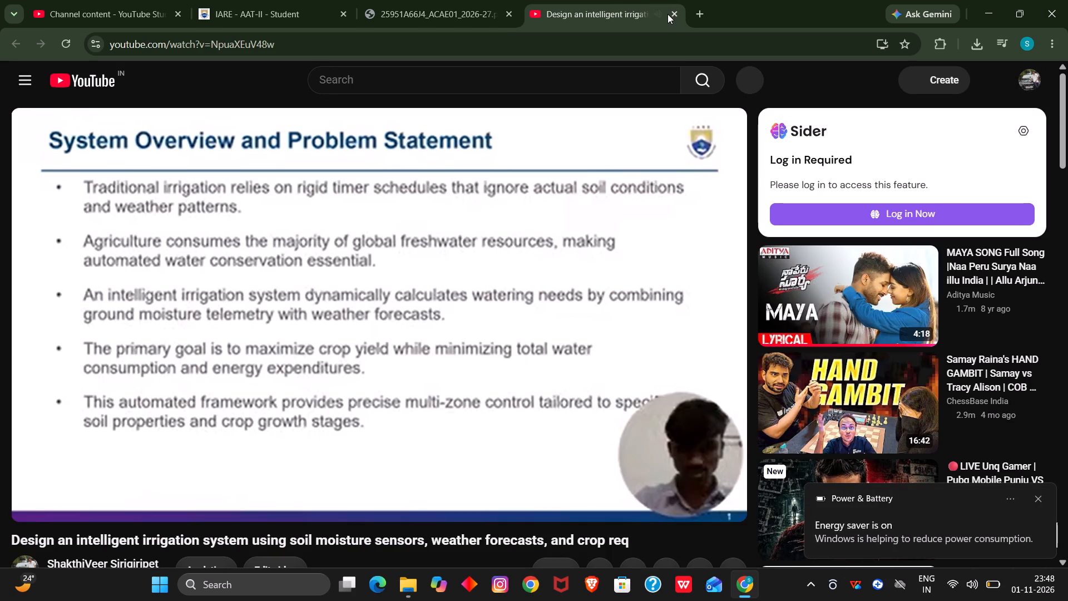
click(673, 14)
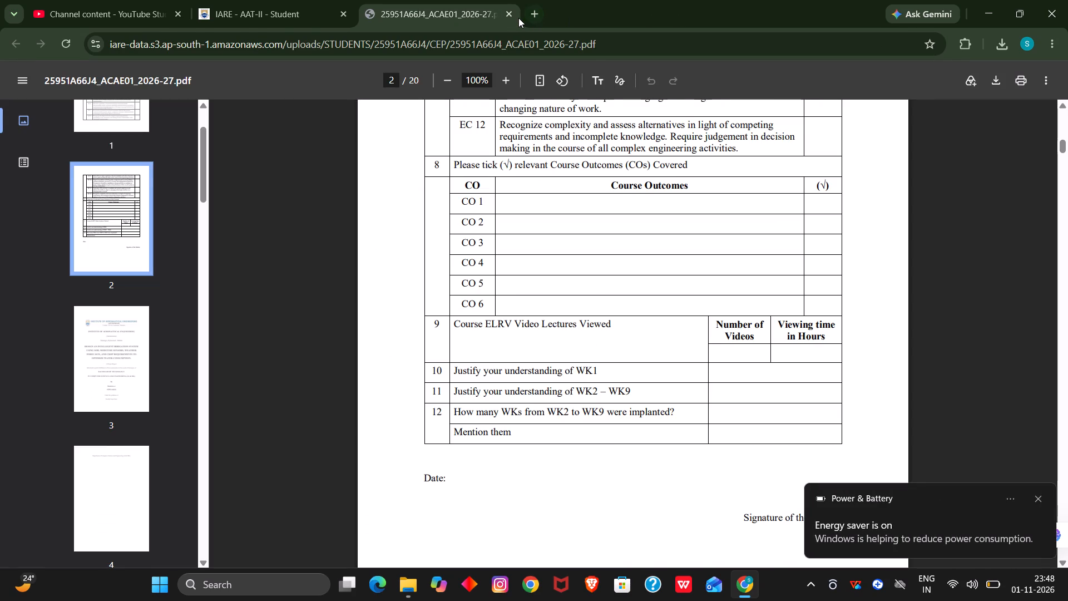
click(512, 18)
click(342, 16)
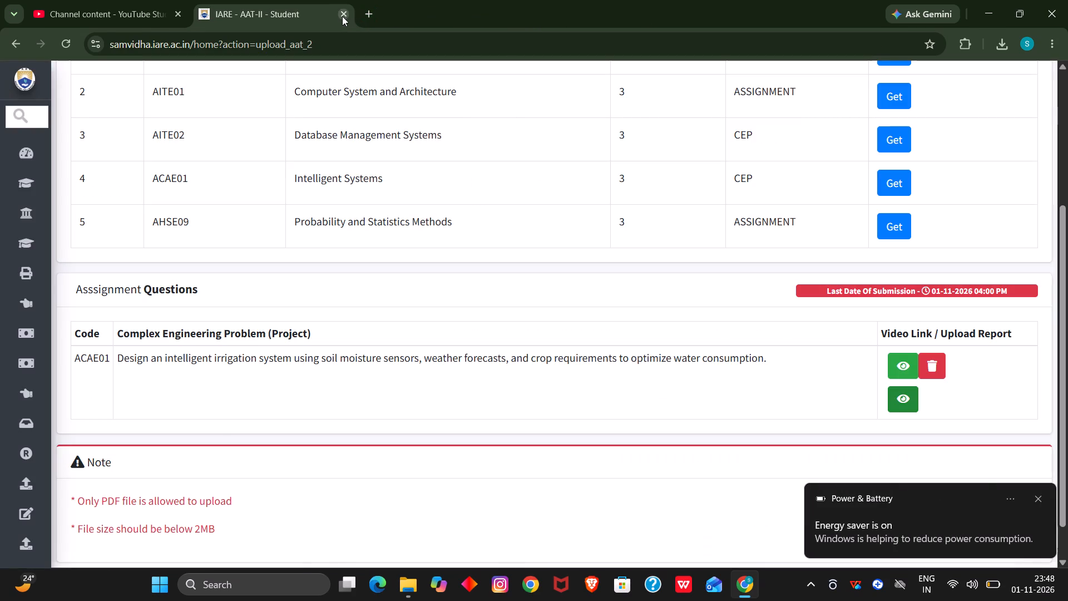
click(175, 10)
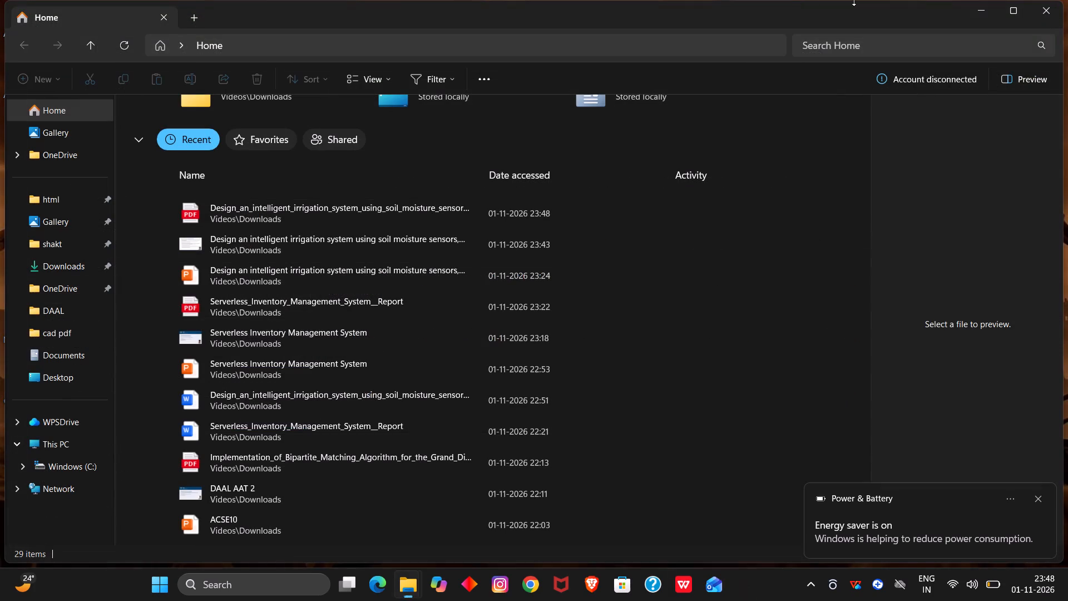
Close both open File Explorer windows and dismiss the Power & Battery notification.
click(1053, 11)
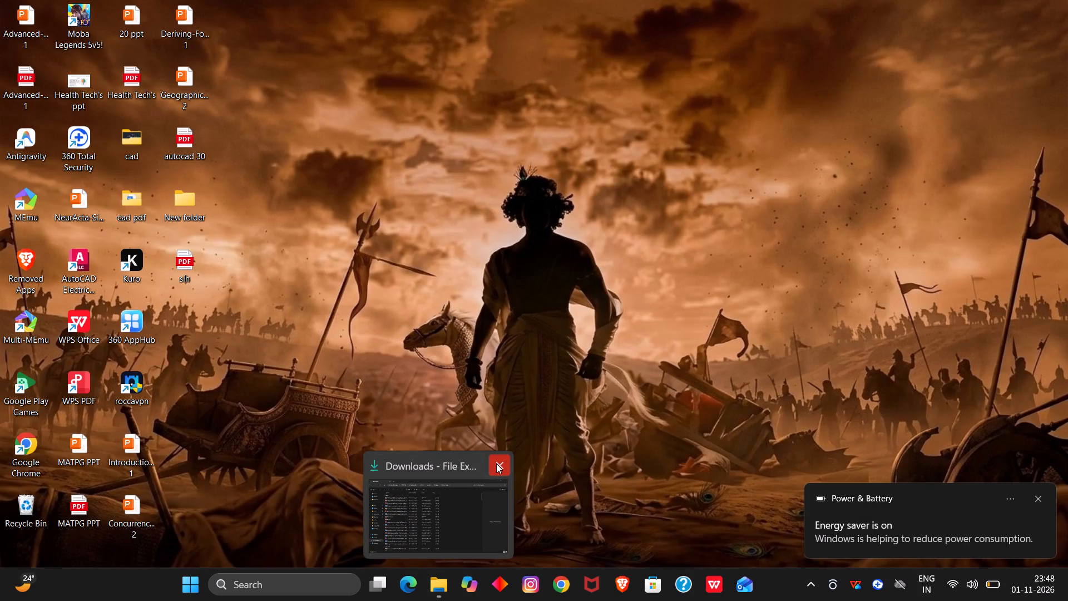
click(496, 463)
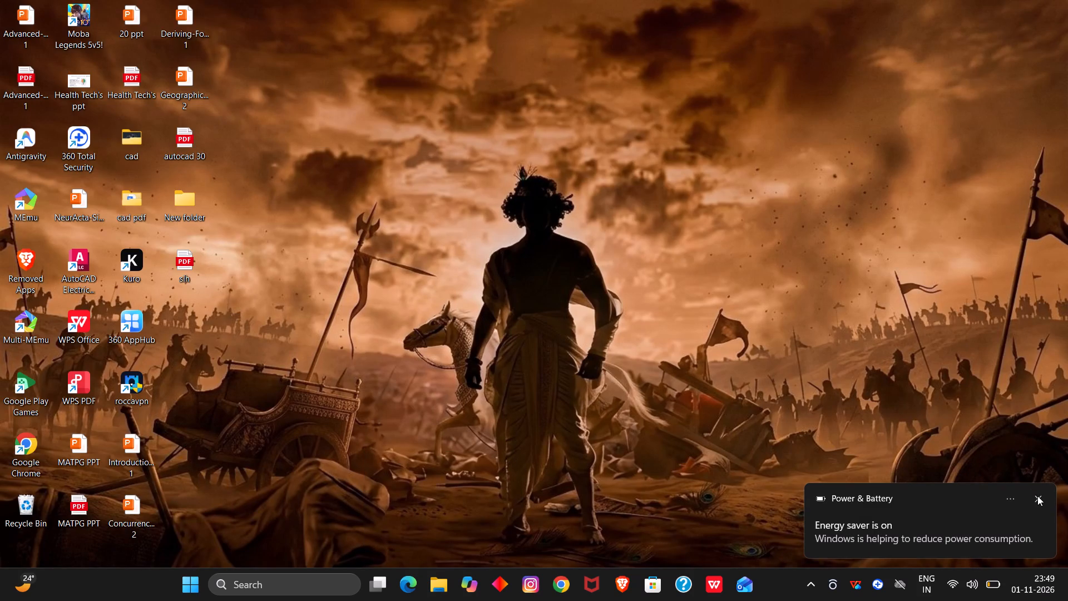
click(1041, 500)
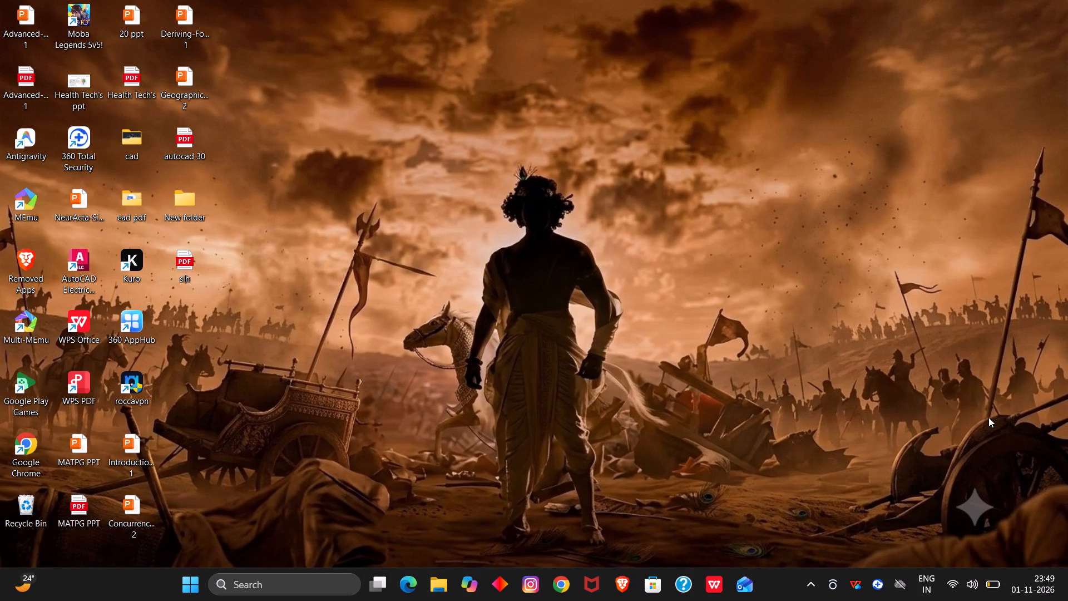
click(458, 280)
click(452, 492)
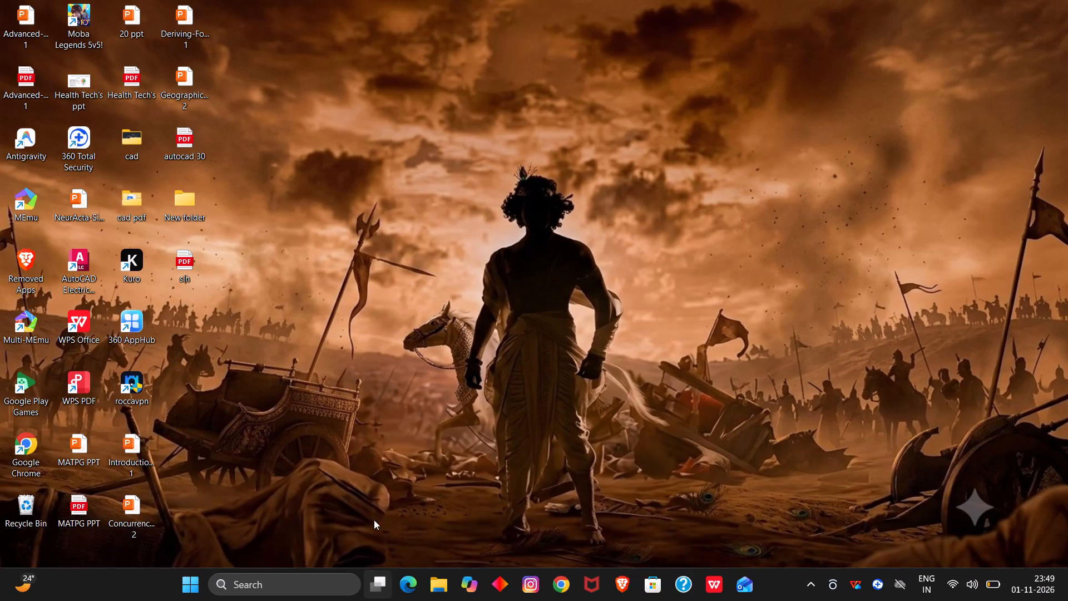
Shut down the computer.
click(182, 586)
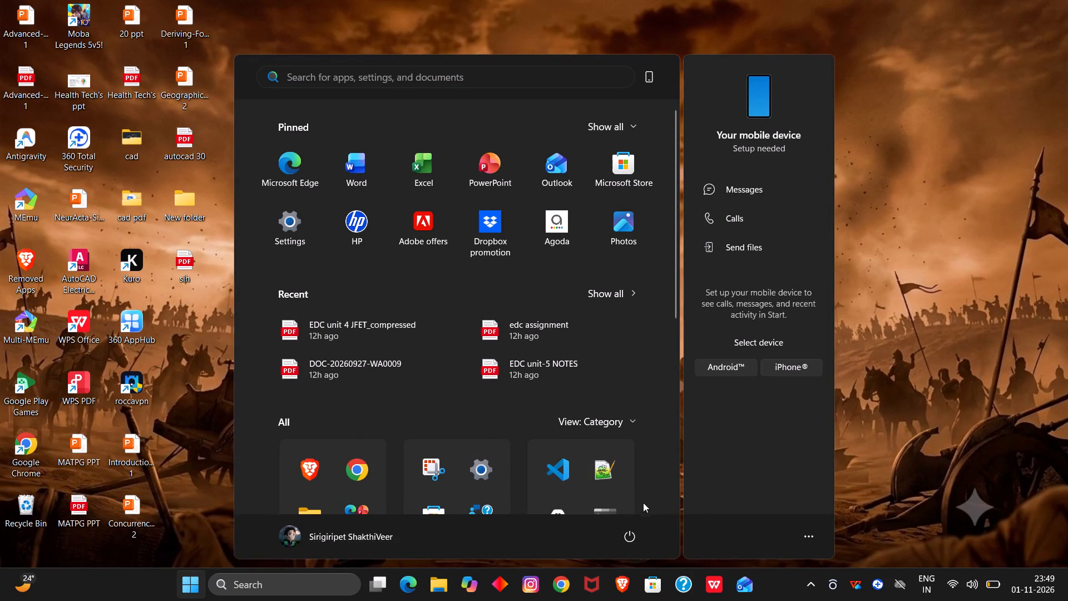
click(625, 529)
click(627, 485)
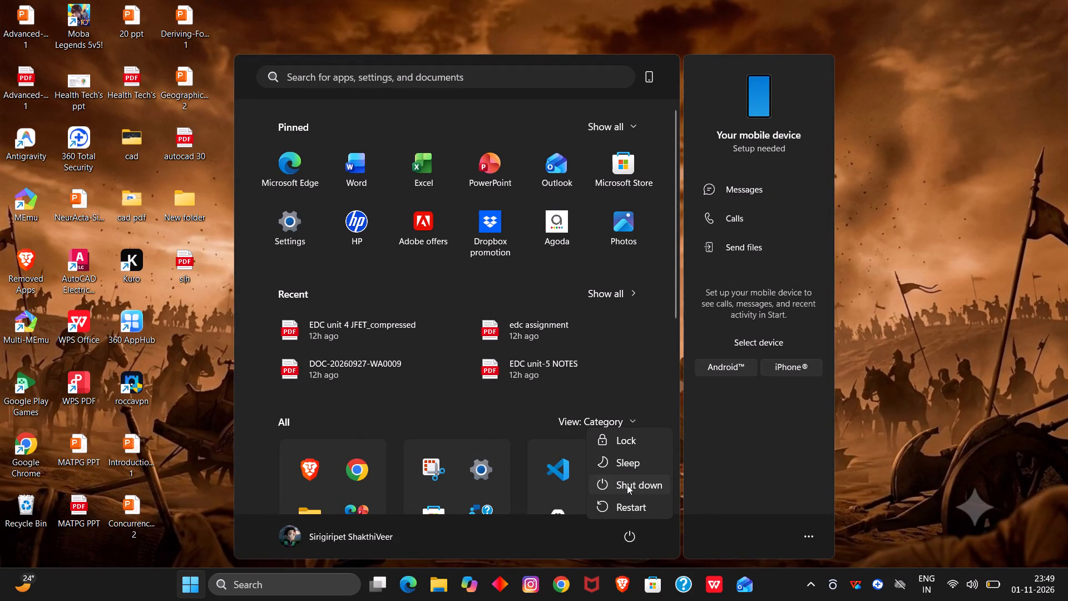